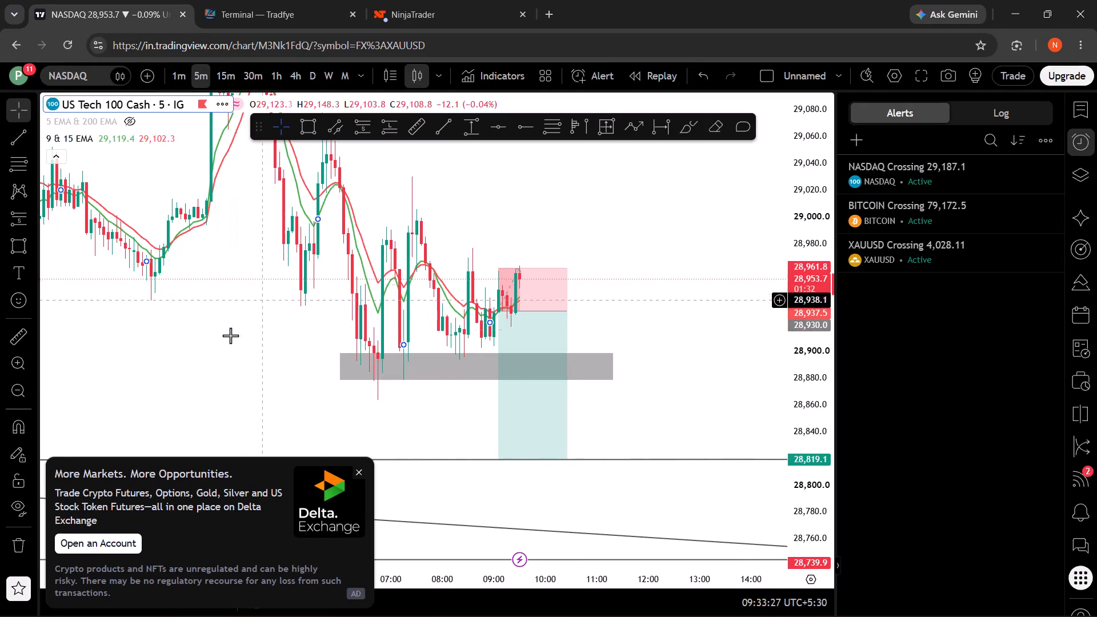
Dismiss the Delta Exchange advertisement covering the NASDAQ chart.
left_click(361, 470)
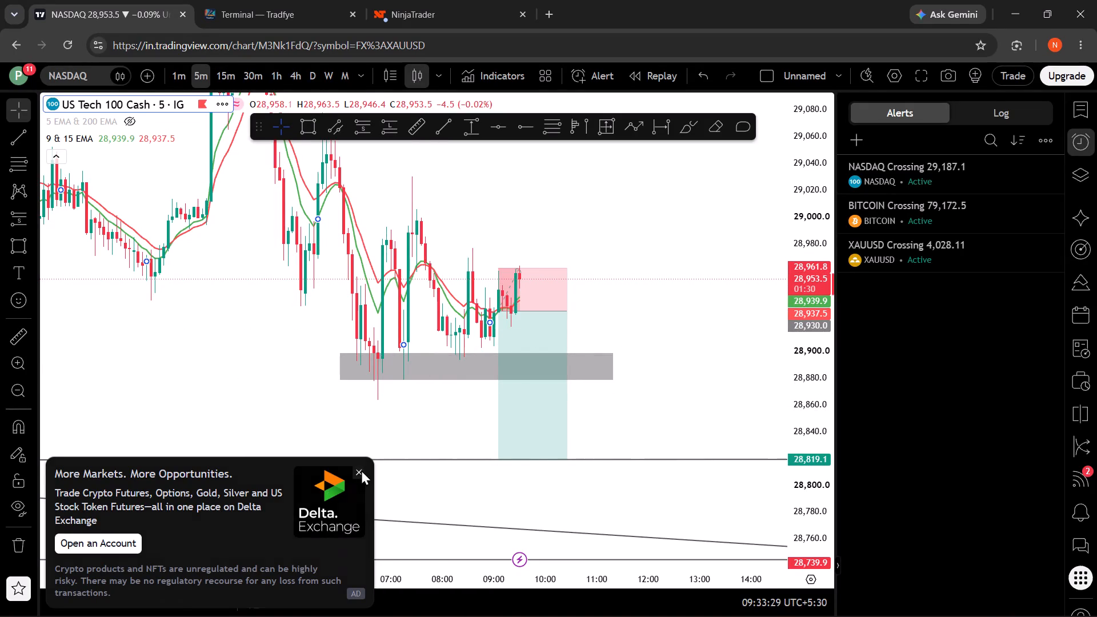
left_click_drag(422, 483, 374, 471)
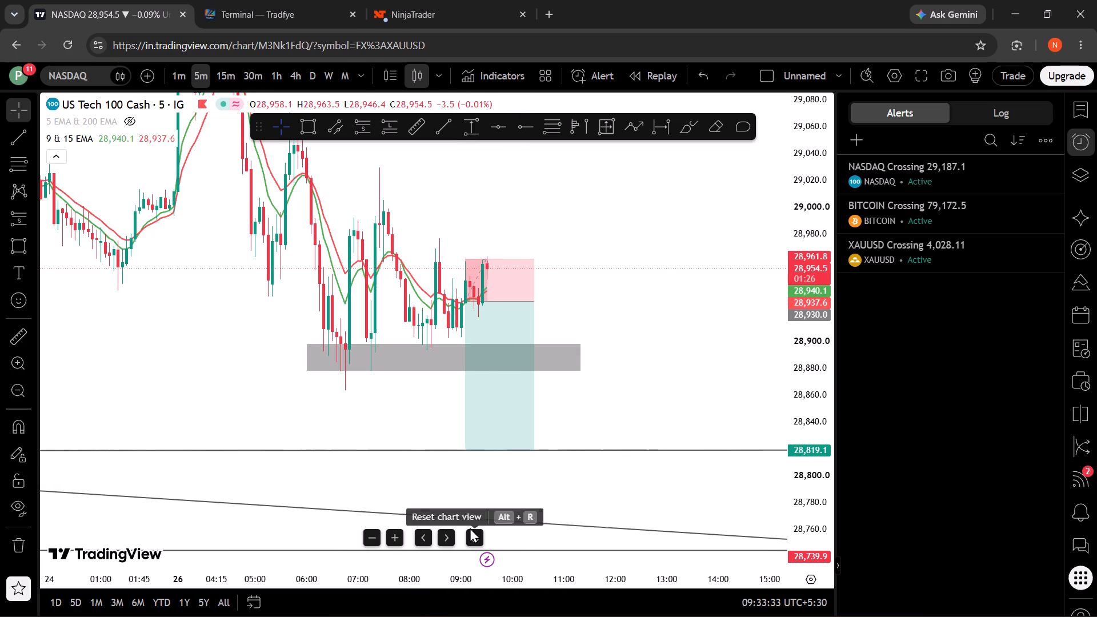
left_click_drag(262, 403, 307, 410)
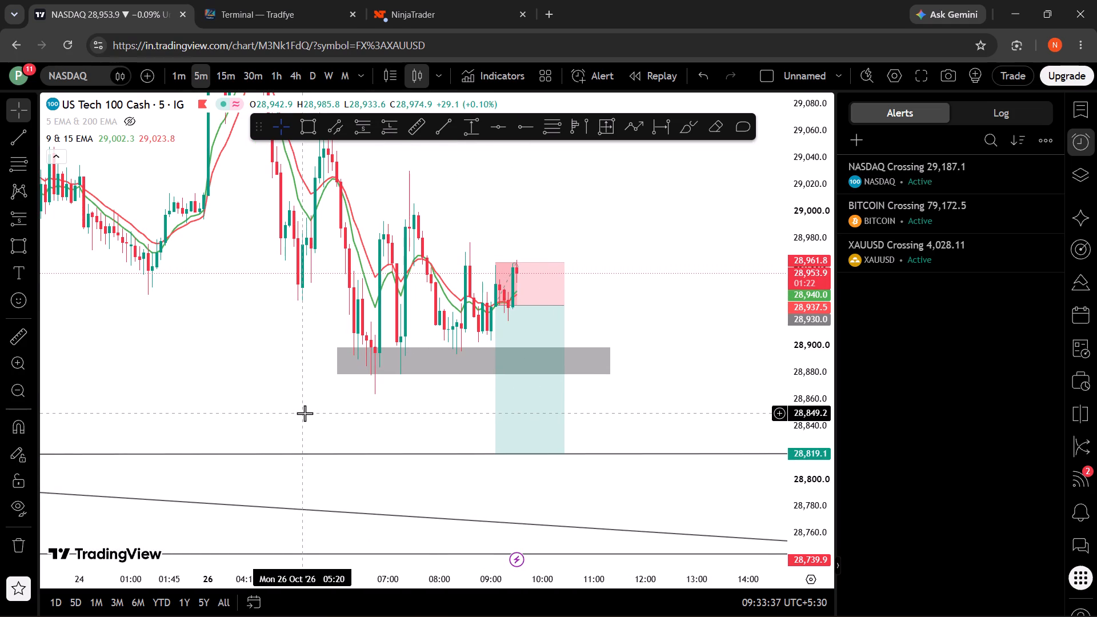
Switch to the NinjaTrader login page and sign in with the first listed Google account.
left_click(433, 16)
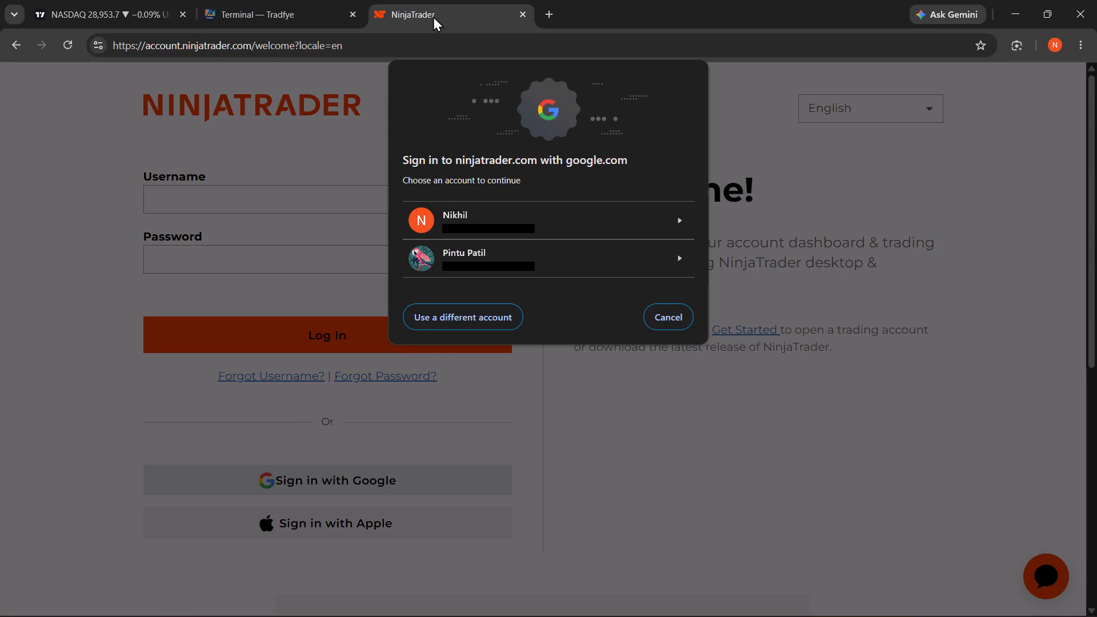
left_click(474, 235)
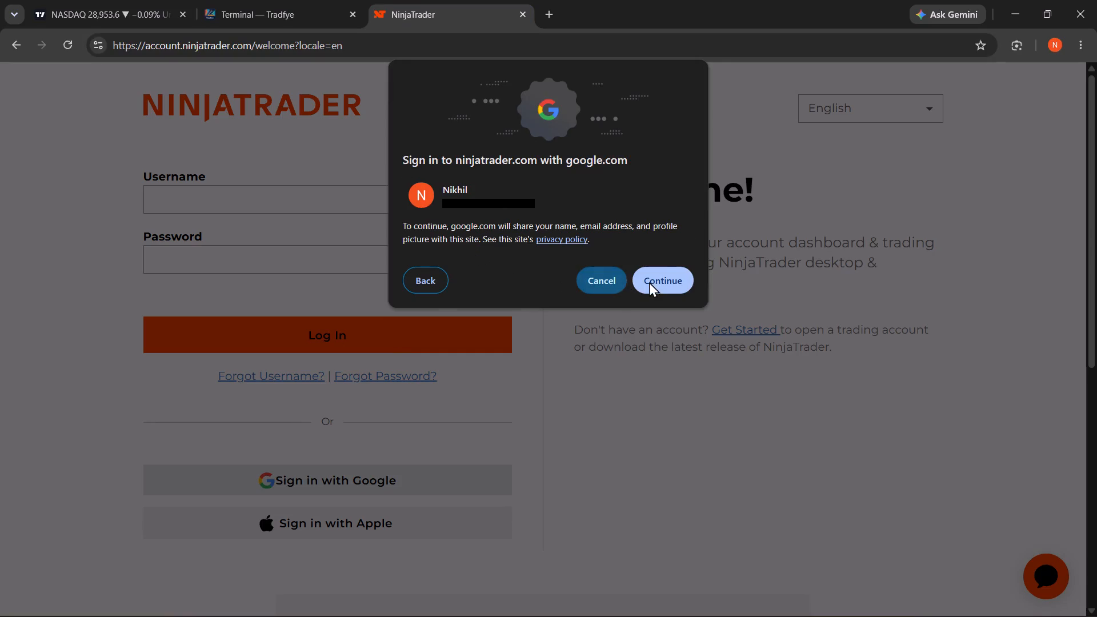
left_click(654, 281)
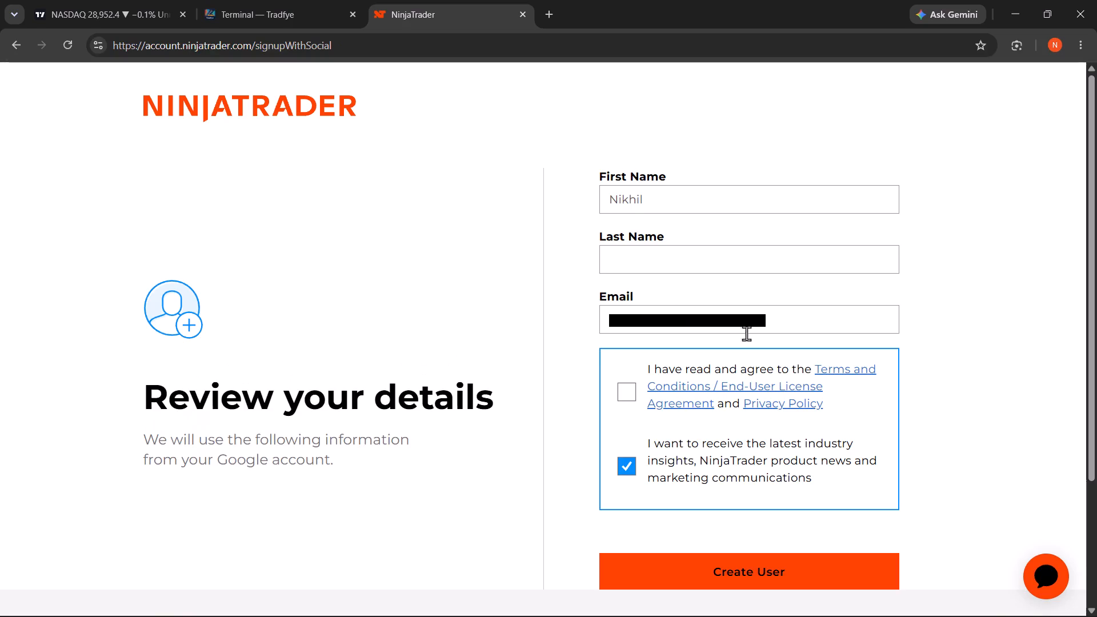
Fill in the last name, accept the terms and privacy policy, and create the NinjaTrader user.
left_click(715, 268)
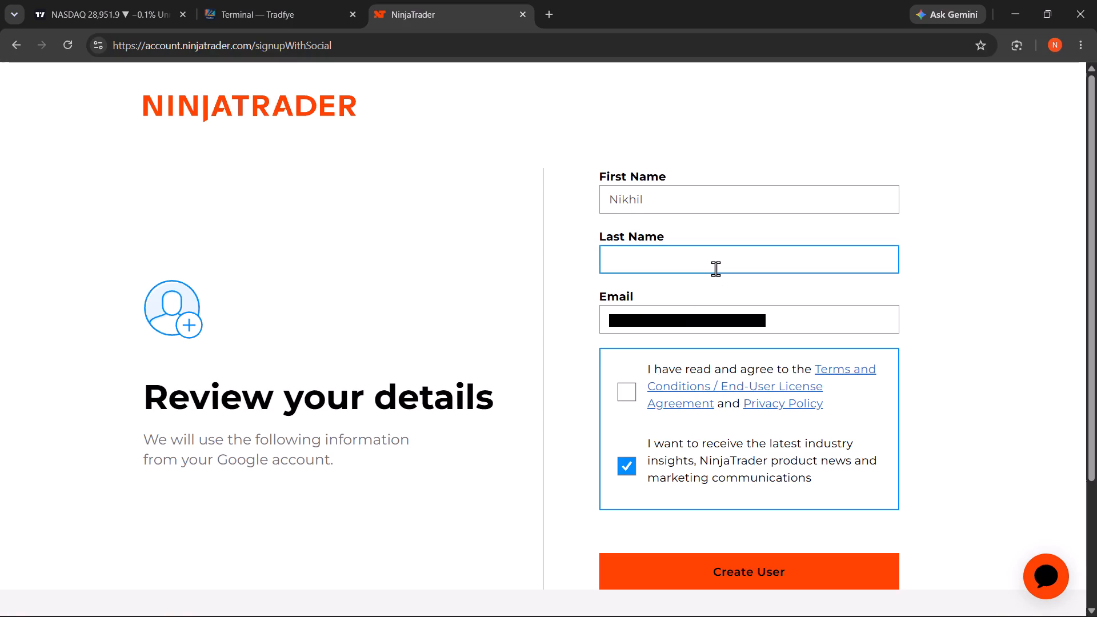
key("p")
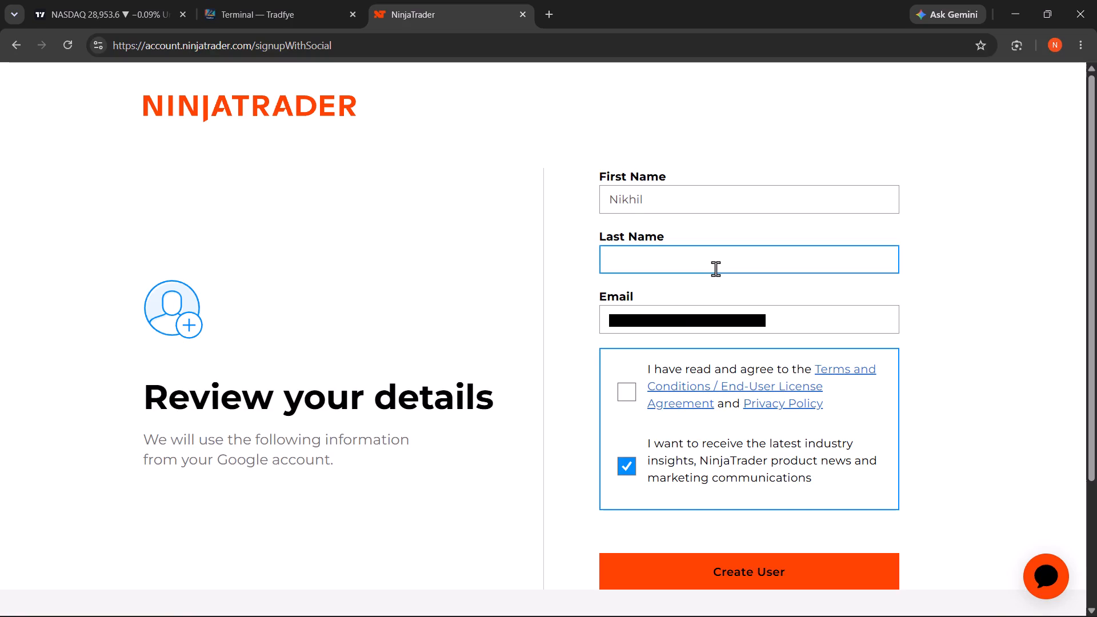
left_click(715, 269)
left_click(698, 273)
left_click(675, 265)
left_click(637, 403)
left_click(666, 255)
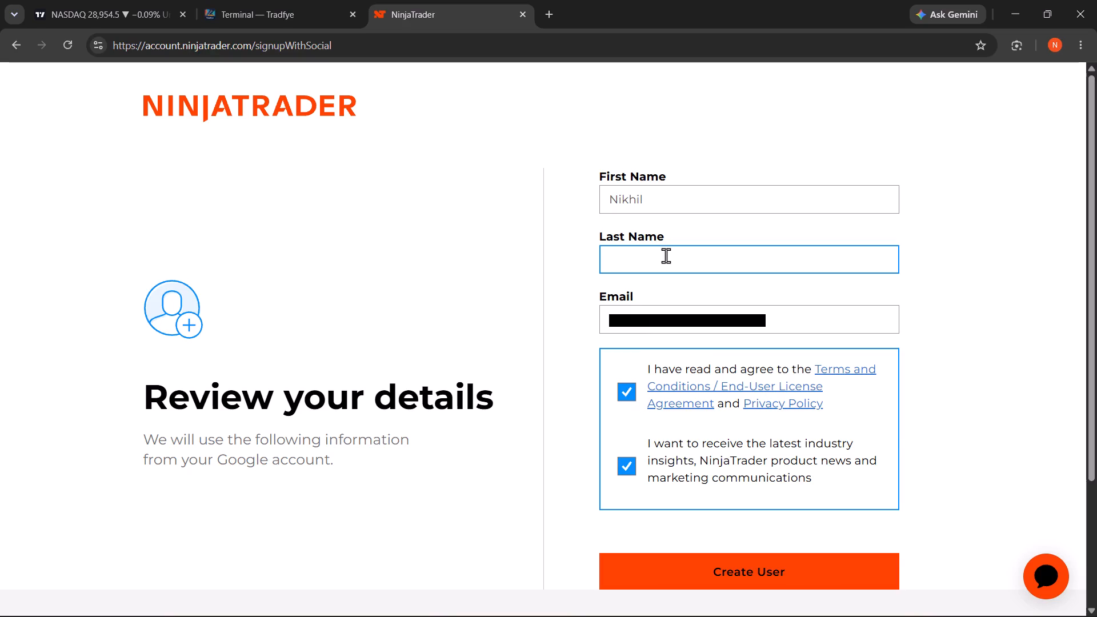
key("shift+p")
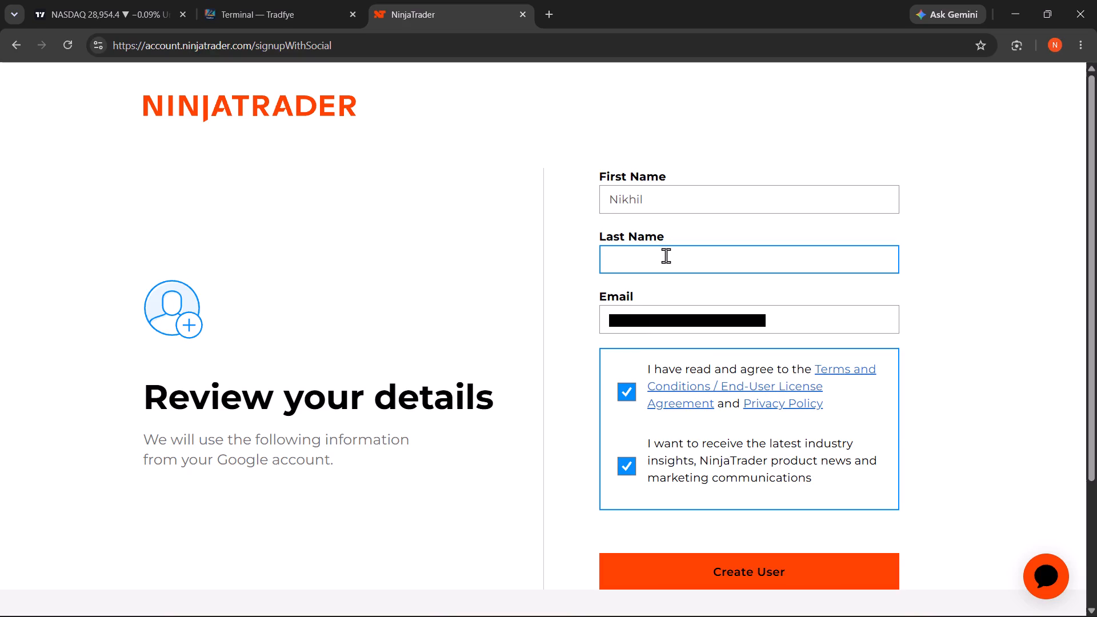
double_click(666, 255)
left_click(753, 572)
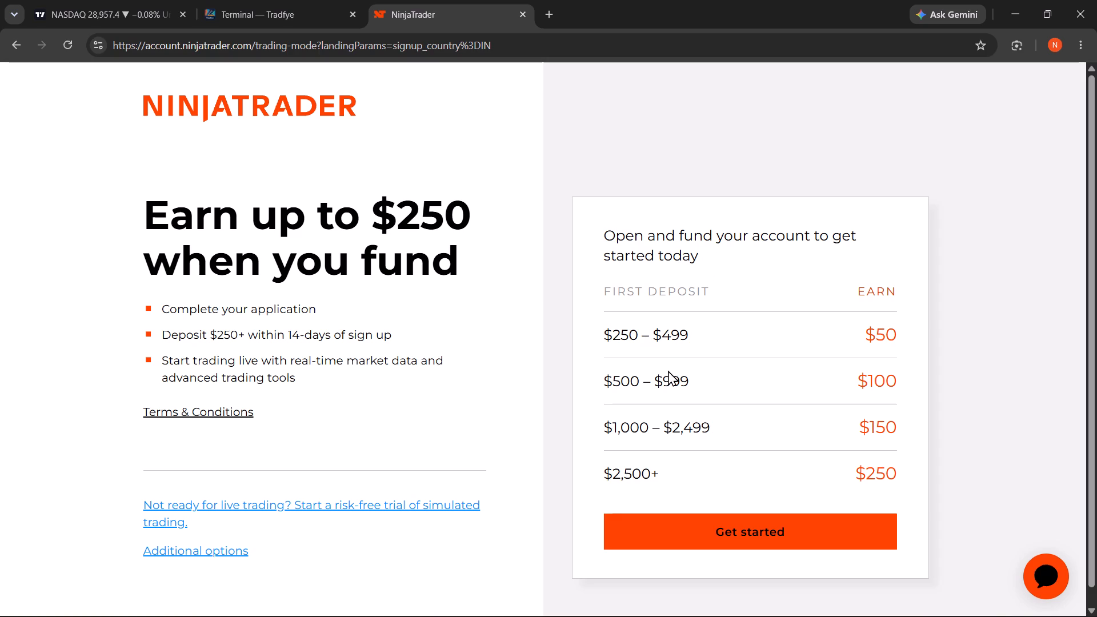
Get started with opening a live NinjaTrader account from the funding offer.
left_click(711, 524)
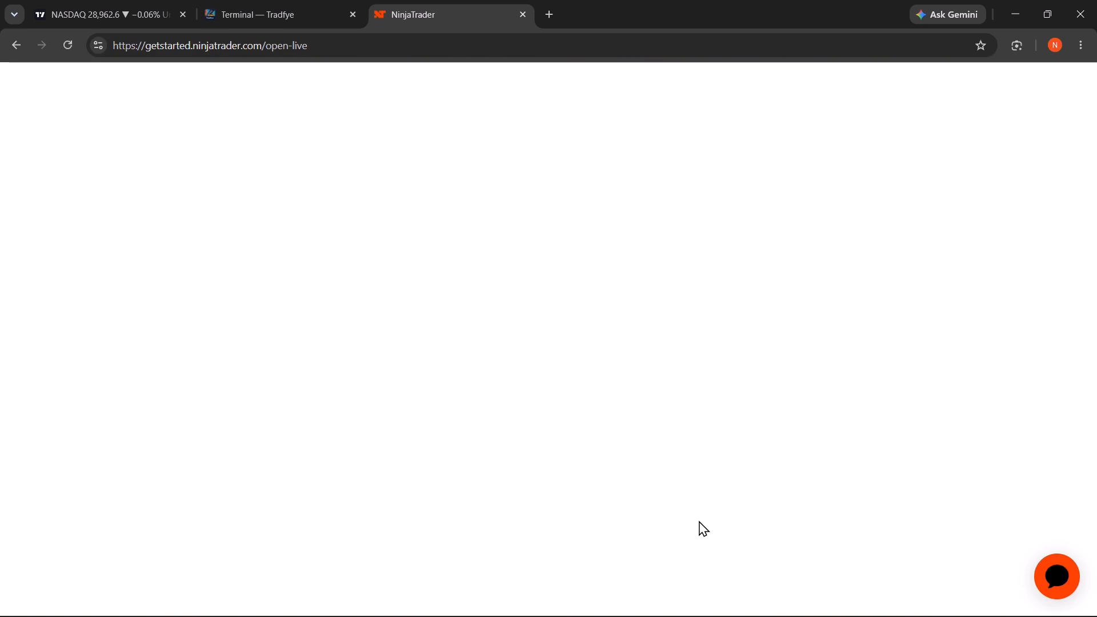
Return to the TradingView NASDAQ 5-minute chart and delete the short position drawing beside the latest candles.
left_click(51, 1)
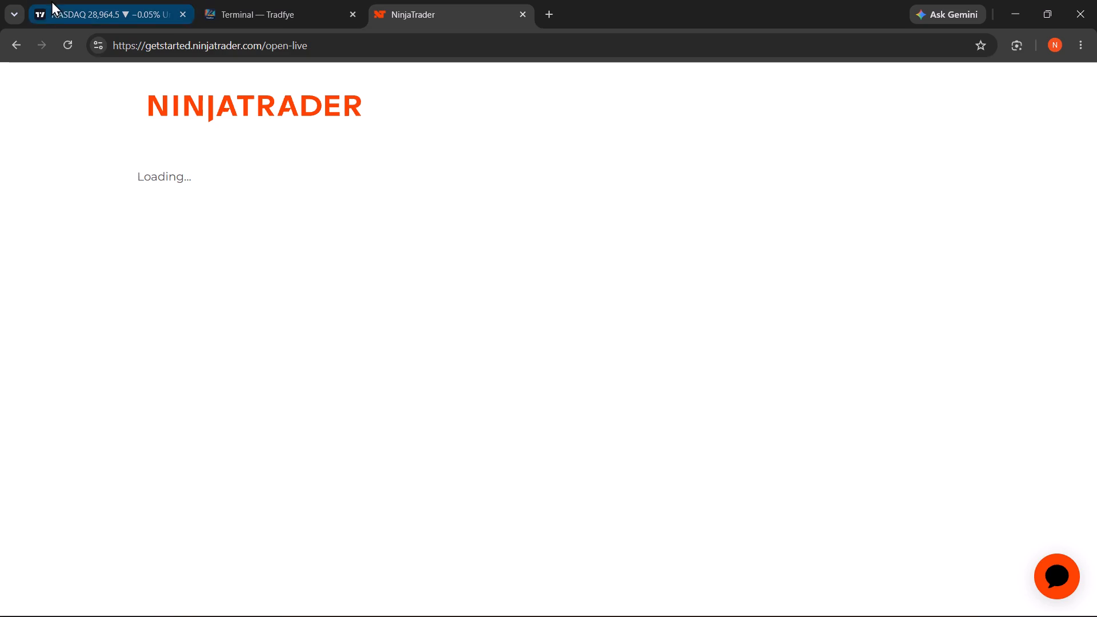
left_click_drag(648, 315, 585, 442)
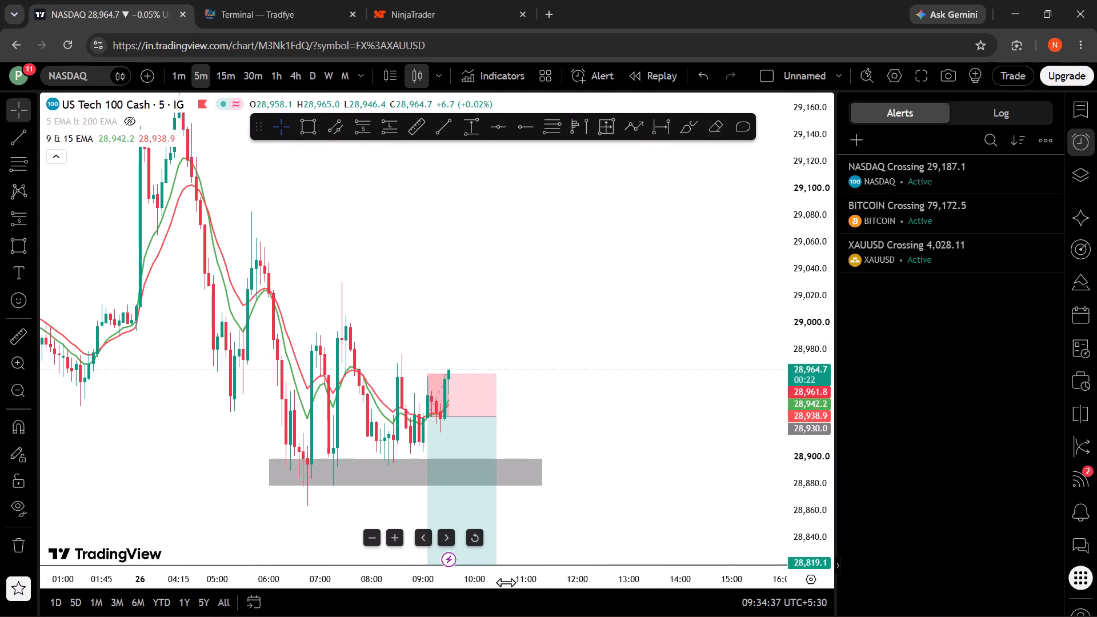
left_click(470, 534)
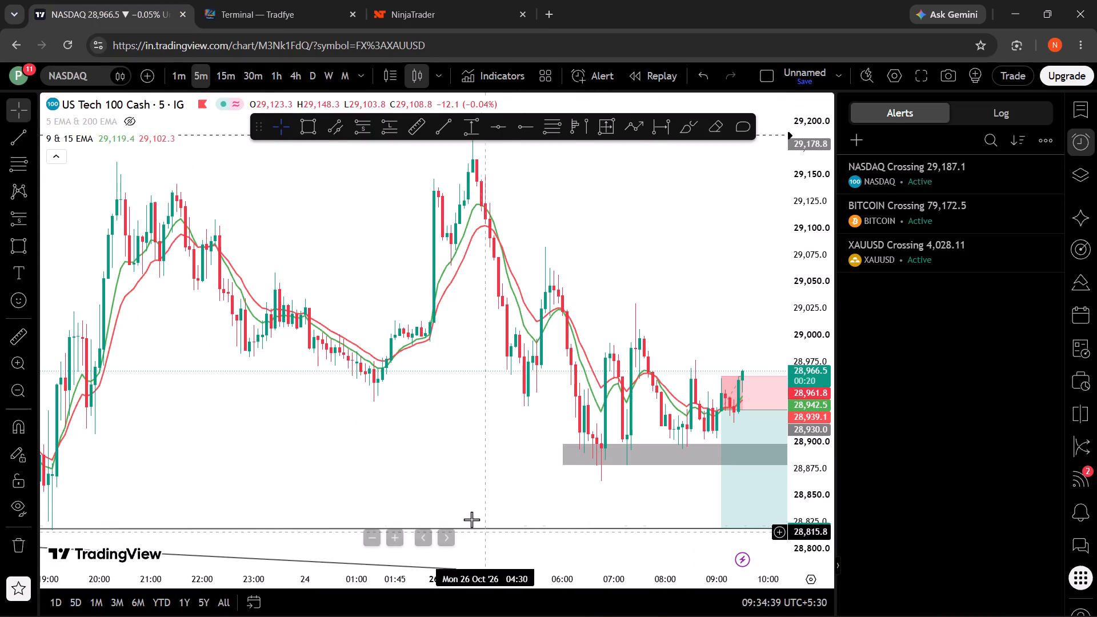
scroll(454, 530, "down", 11)
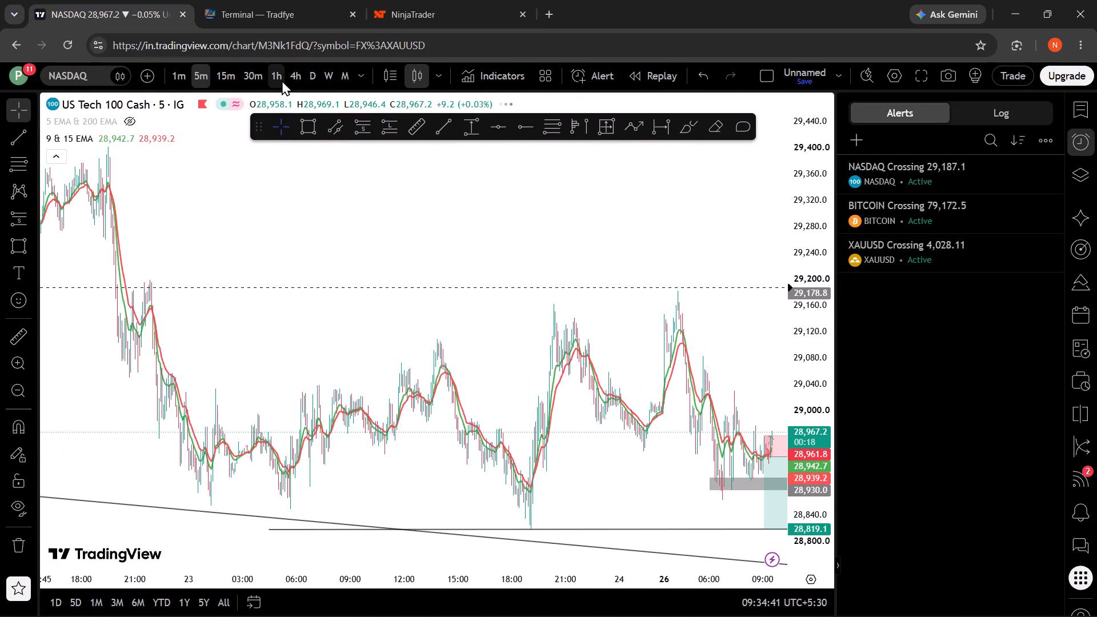
left_click_drag(492, 331, 4, 404)
left_click_drag(21, 398, 115, 391)
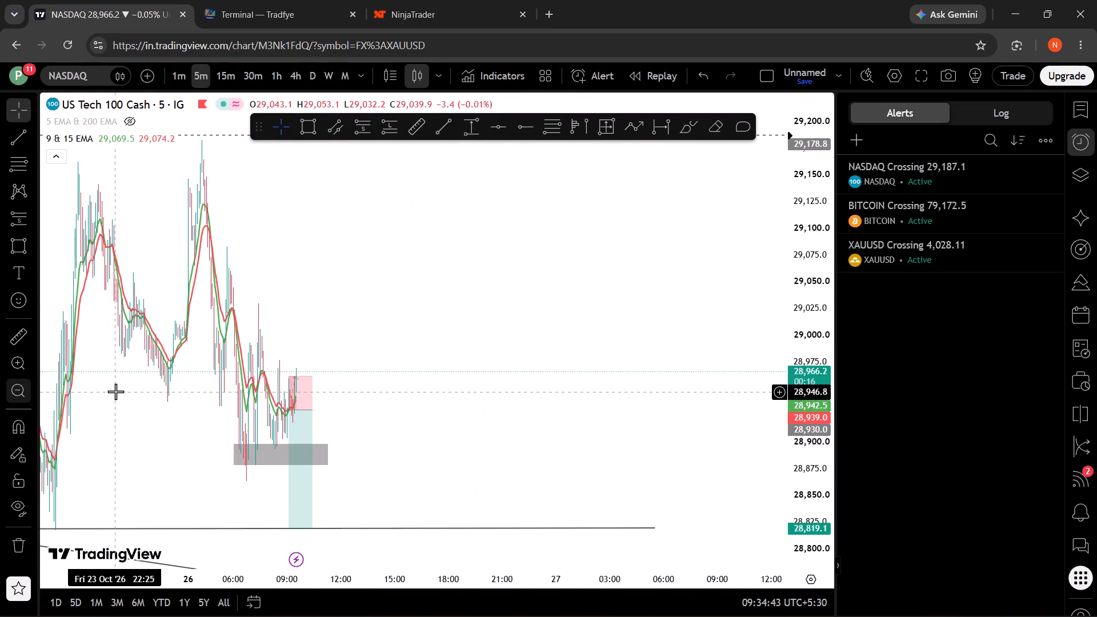
left_click_drag(115, 391, 116, 391)
left_click_drag(132, 394, 271, 394)
left_click(432, 401)
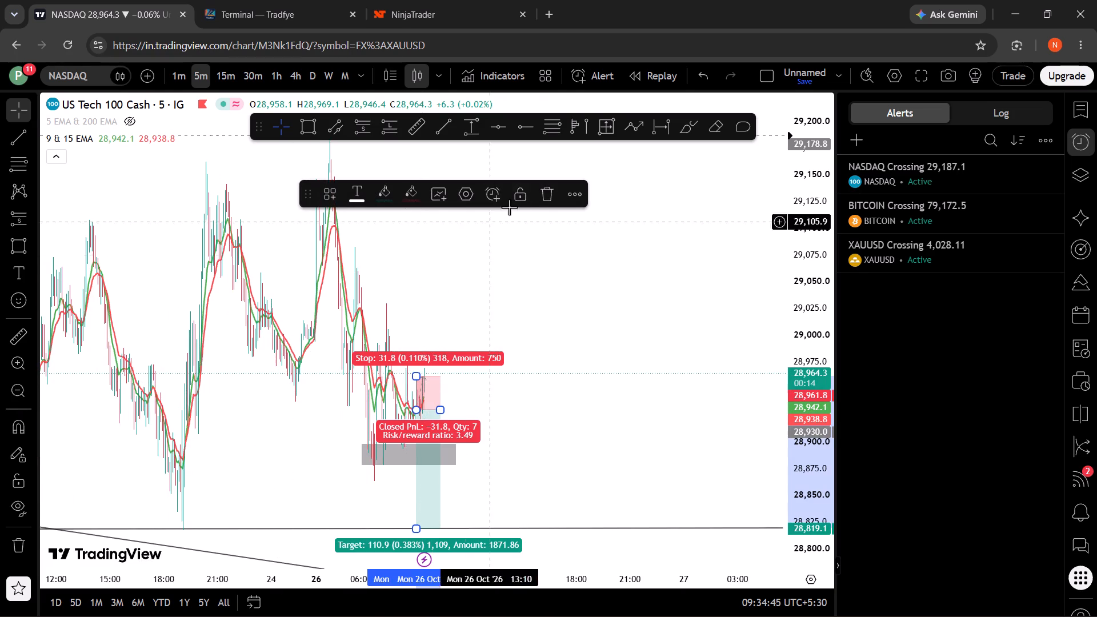
left_click(543, 193)
Examine the recent NASDAQ price swings on the 1-hour timeframe against the grey zone, support lines and descending trendline.
left_click(283, 72)
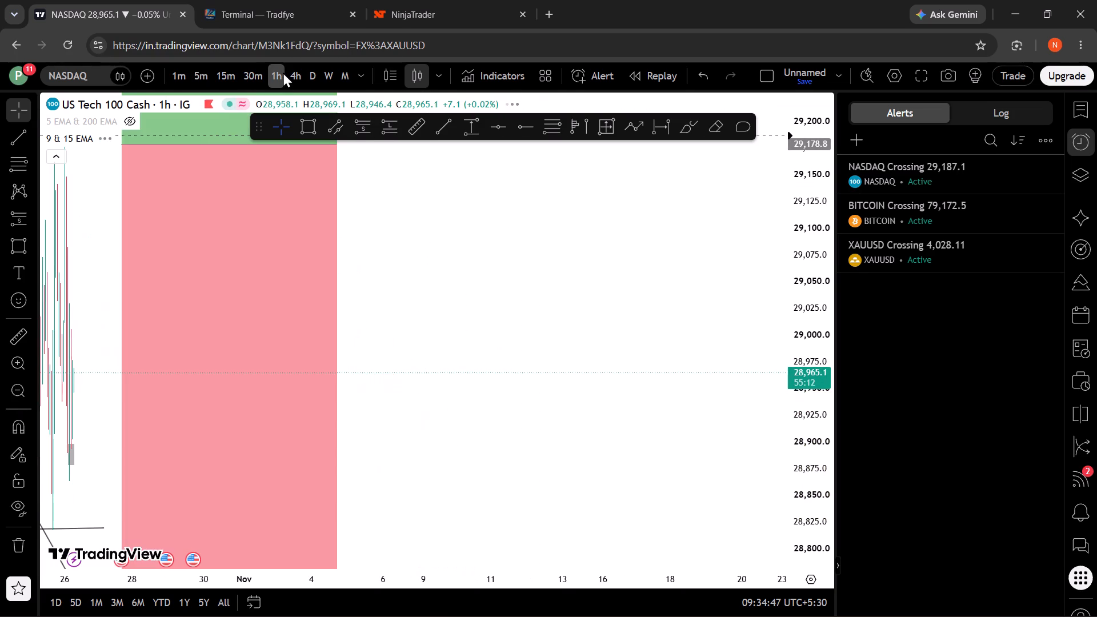
left_click_drag(799, 257, 794, 616)
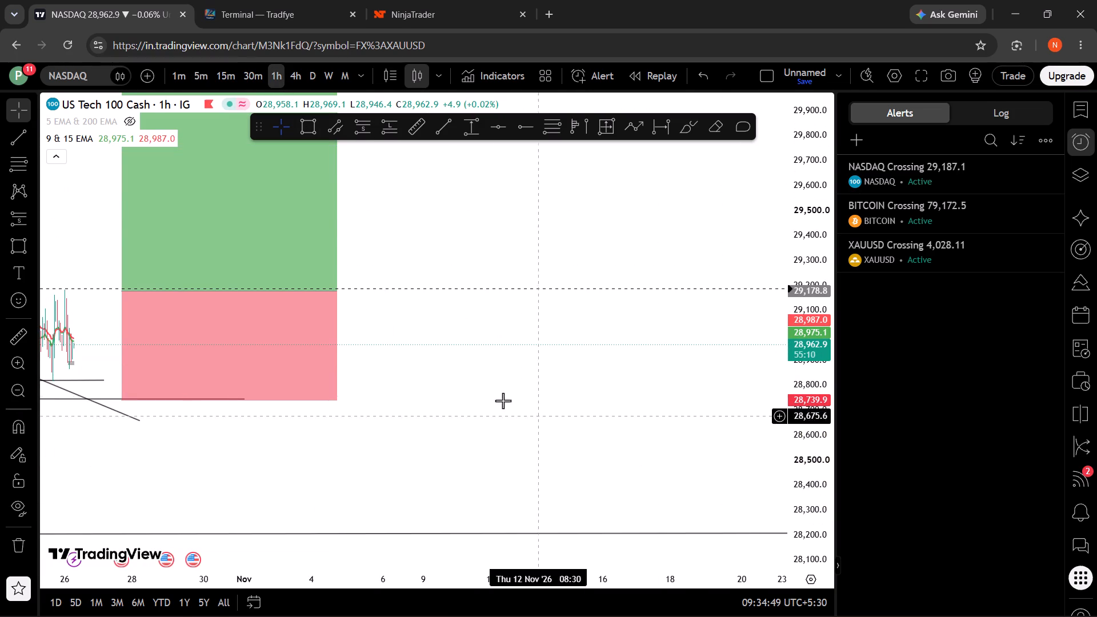
left_click_drag(494, 396, 758, 413)
scroll(699, 438, "up", 4)
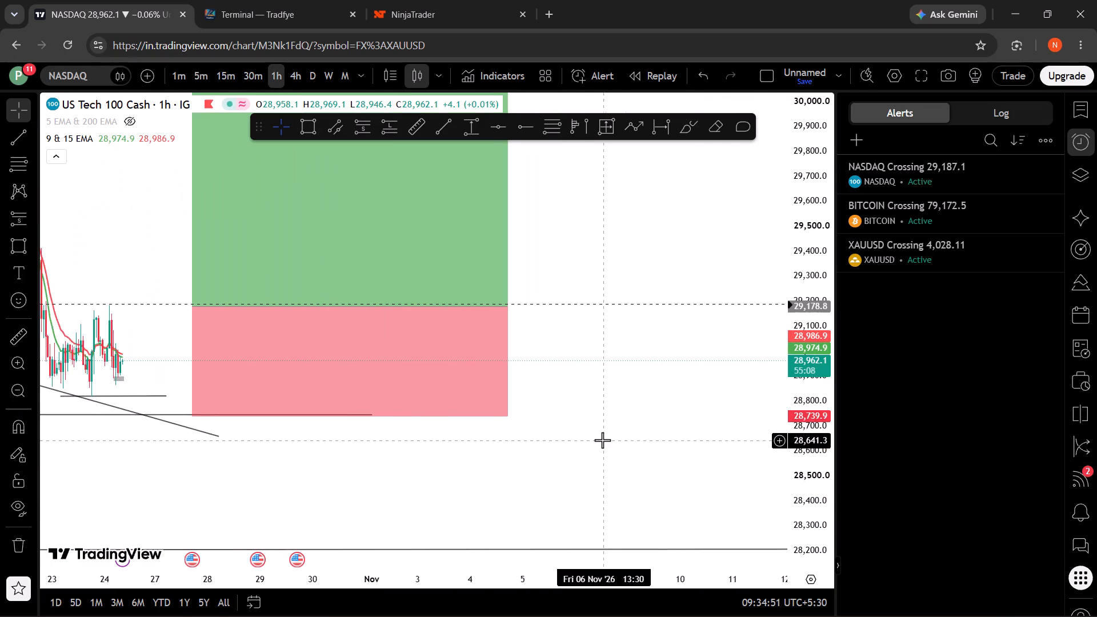
scroll(600, 440, "up", 4)
left_click_drag(310, 450, 618, 448)
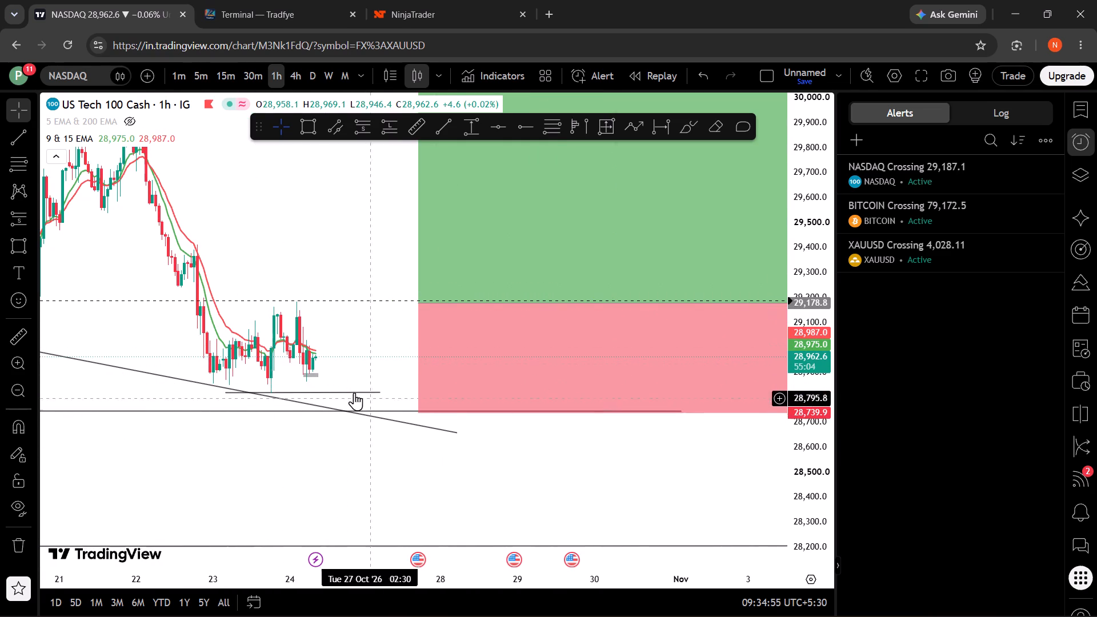
left_click_drag(824, 521, 680, 202)
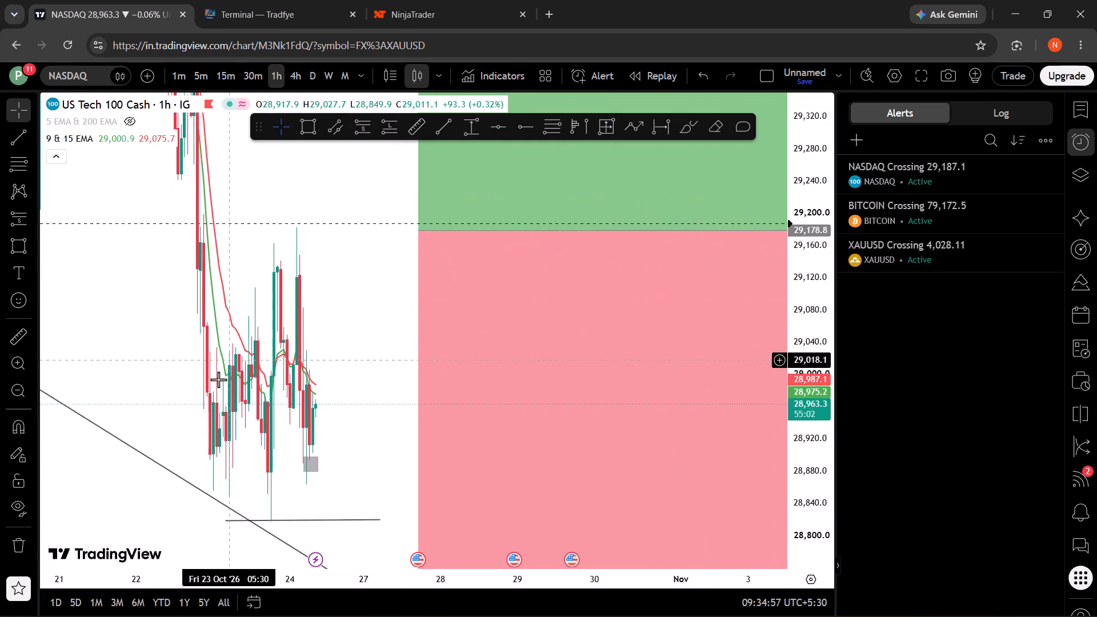
scroll(221, 411, "up", 7)
left_click_drag(114, 407, 405, 349)
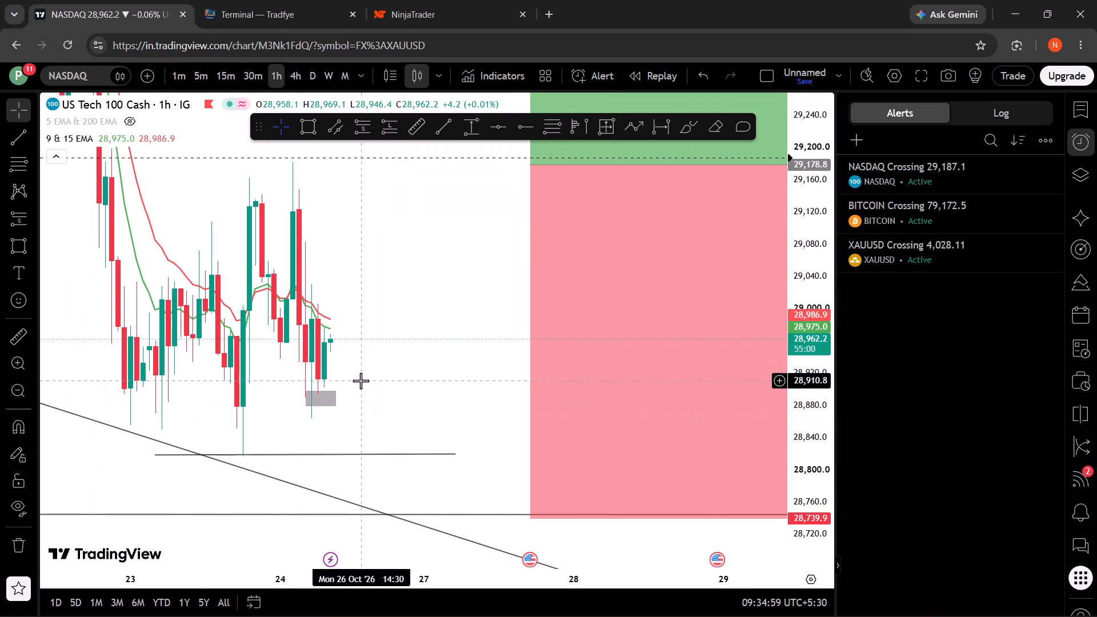
left_click_drag(361, 380, 397, 352)
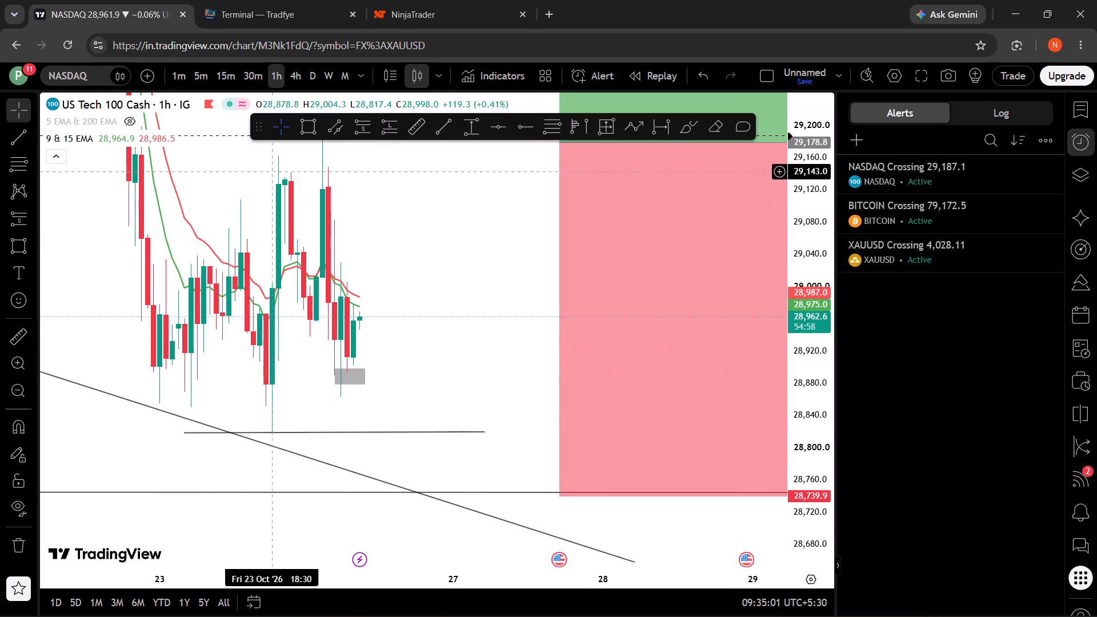
Return the NASDAQ chart to the 5-minute timeframe and reset the view to the latest candles.
left_click(196, 75)
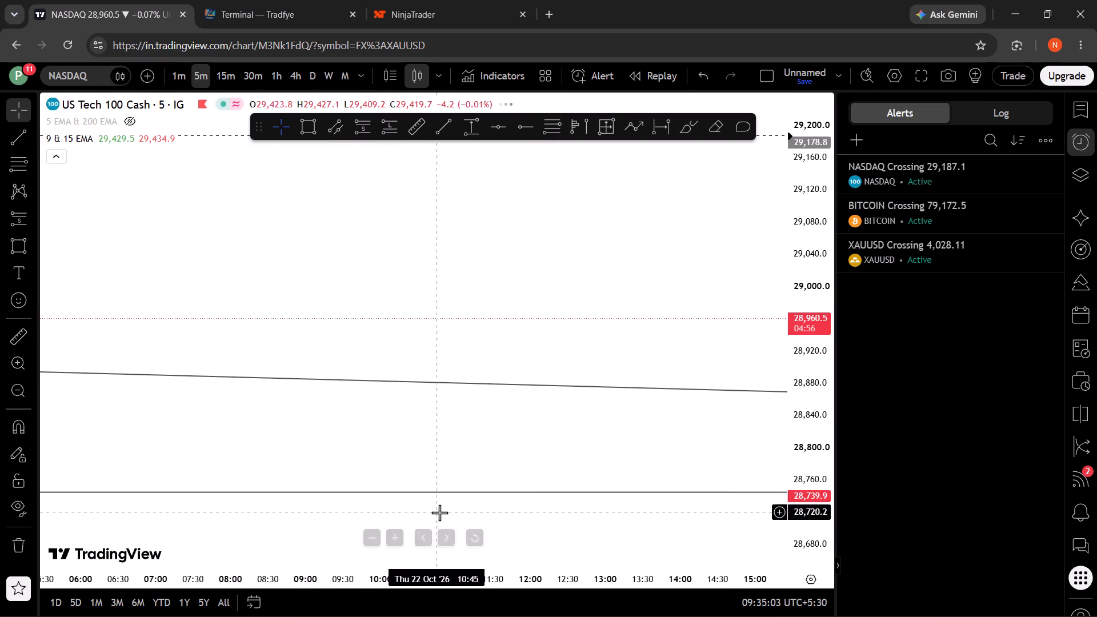
left_click(475, 539)
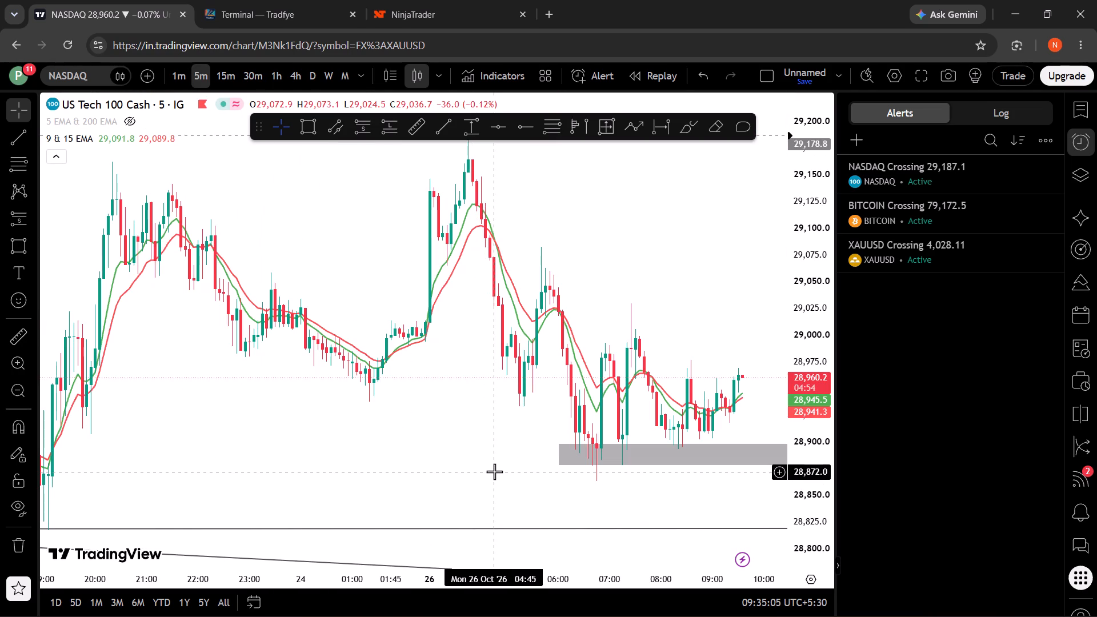
scroll(494, 471, "up", 2)
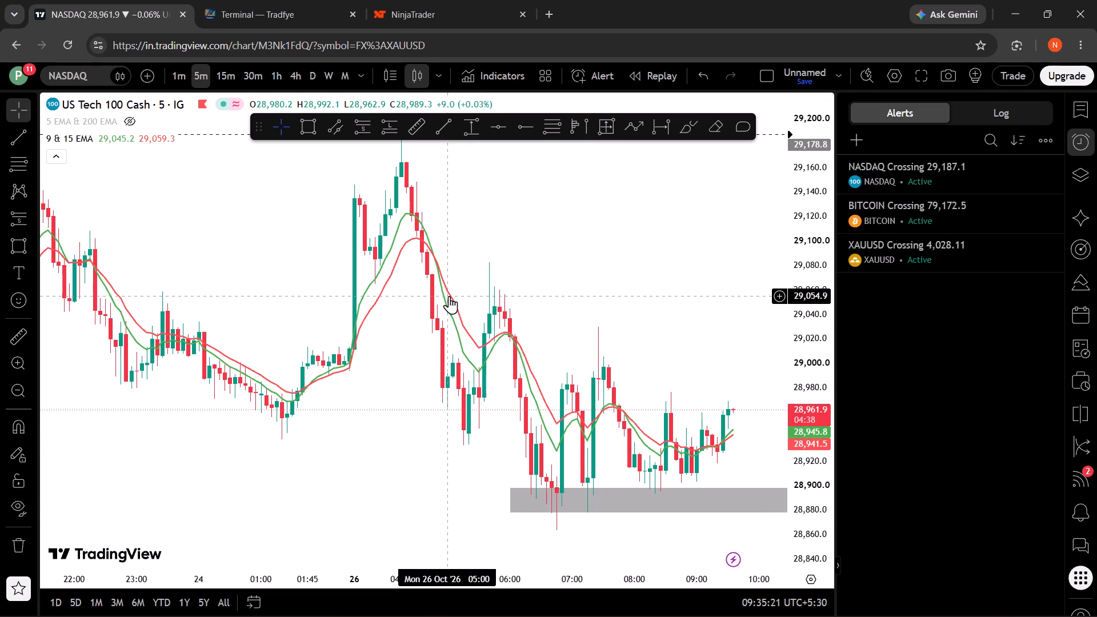
Switch to NinjaTrader to check the account type choices.
left_click(498, 0)
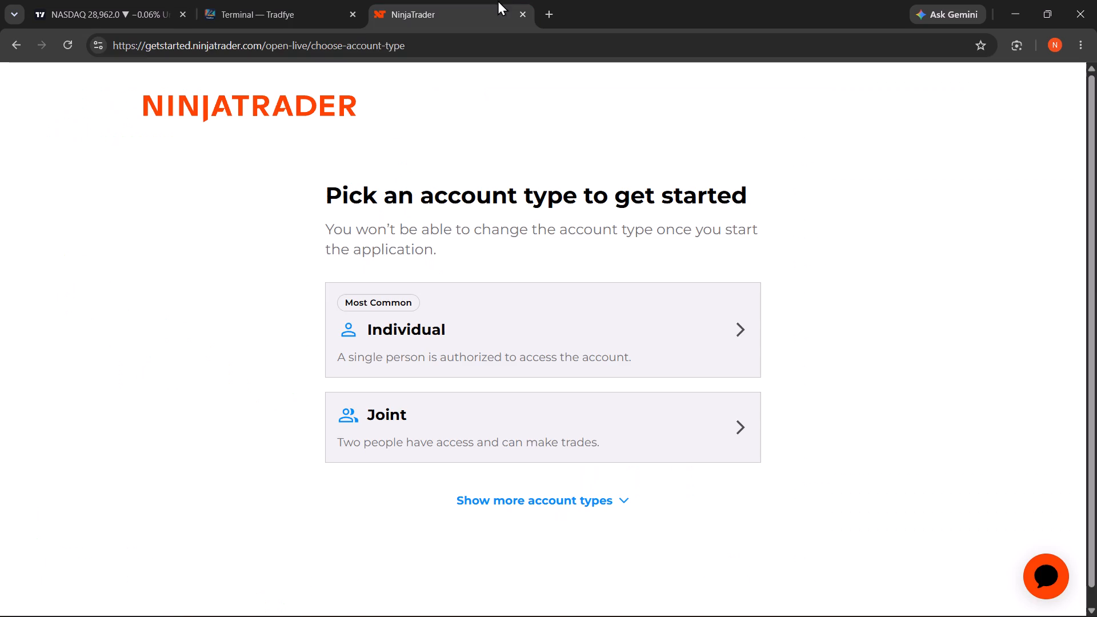
Switch to the Tradfye terminal showing XAUT/USDT.
left_click(282, 7)
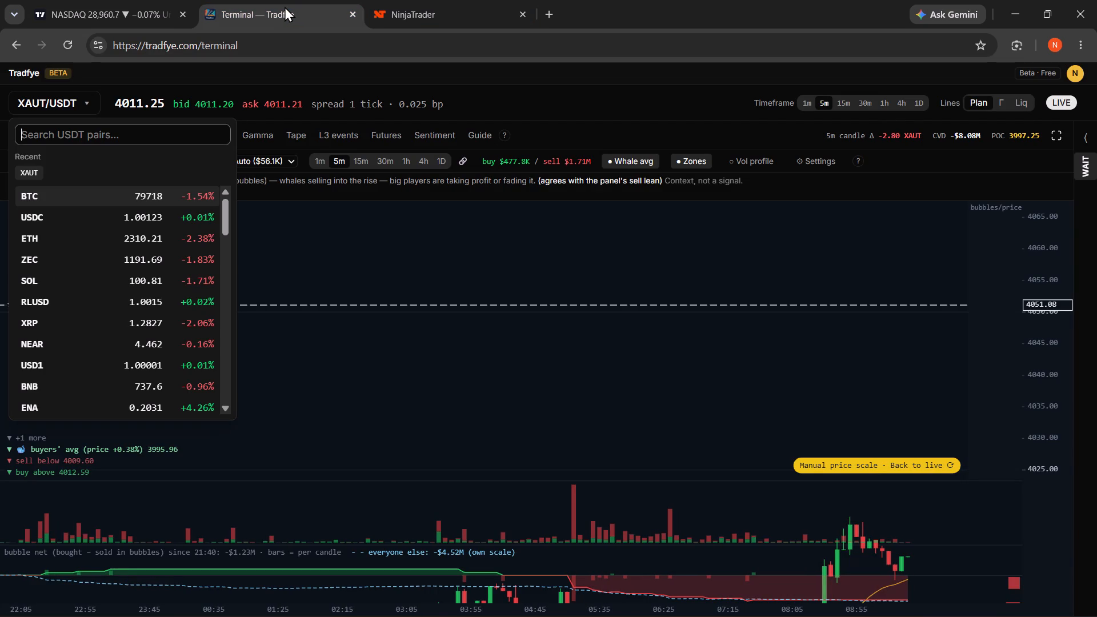
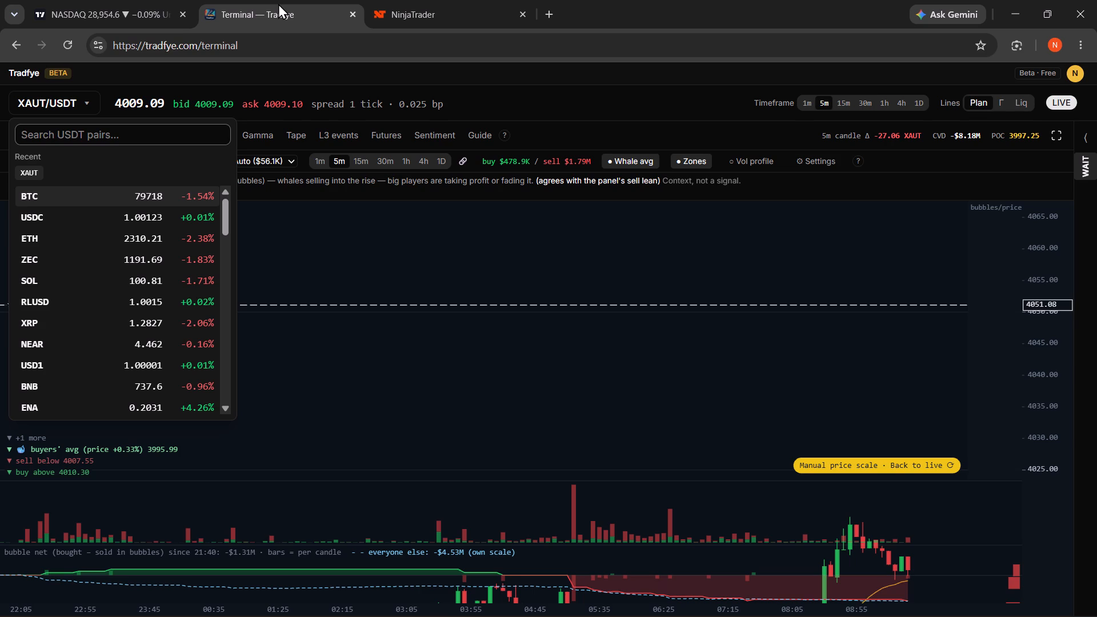
Switch to TradingView and place a long position on the NASDAQ chart with entry about 28,964 and target about 29,187 at the dashed line.
left_click(147, 4)
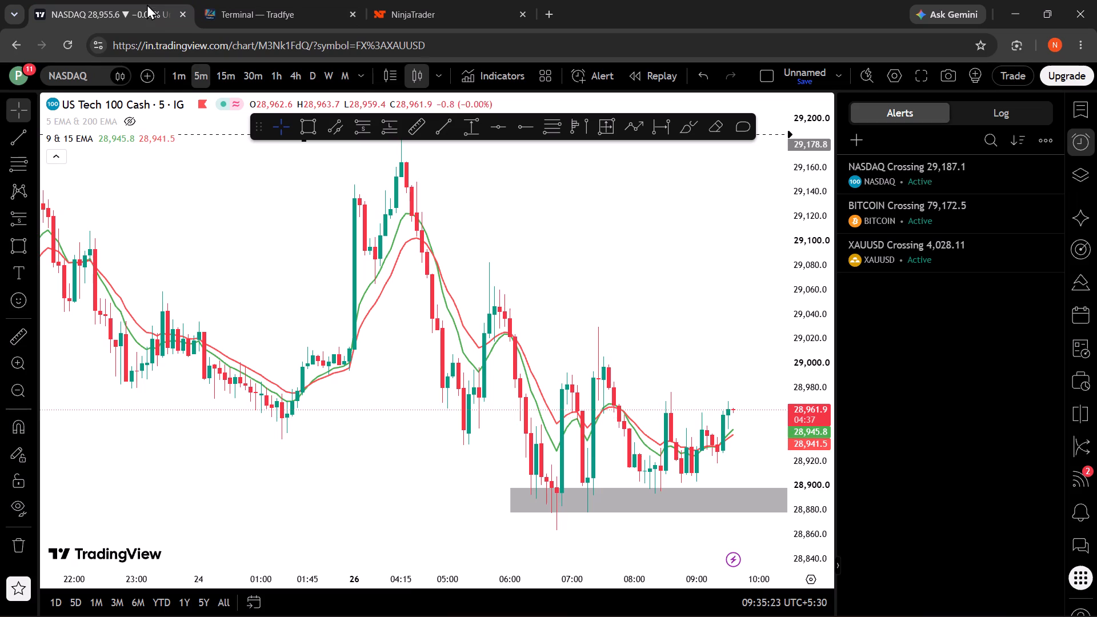
left_click_drag(556, 333, 235, 450)
scroll(341, 399, "down", 3)
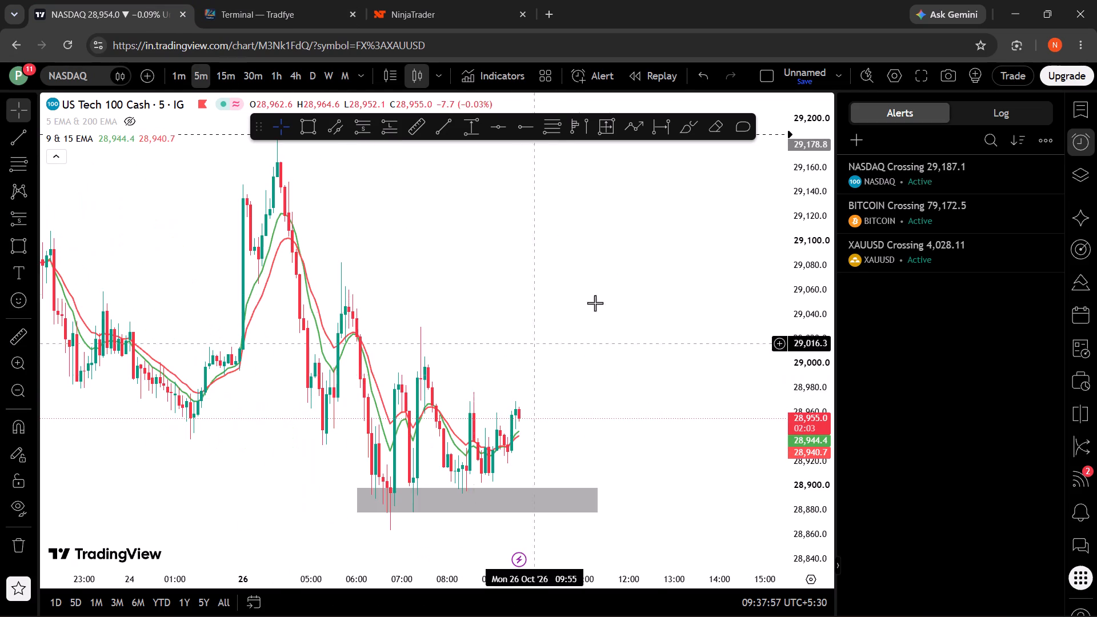
left_click_drag(807, 261, 754, 517)
left_click_drag(619, 355, 671, 408)
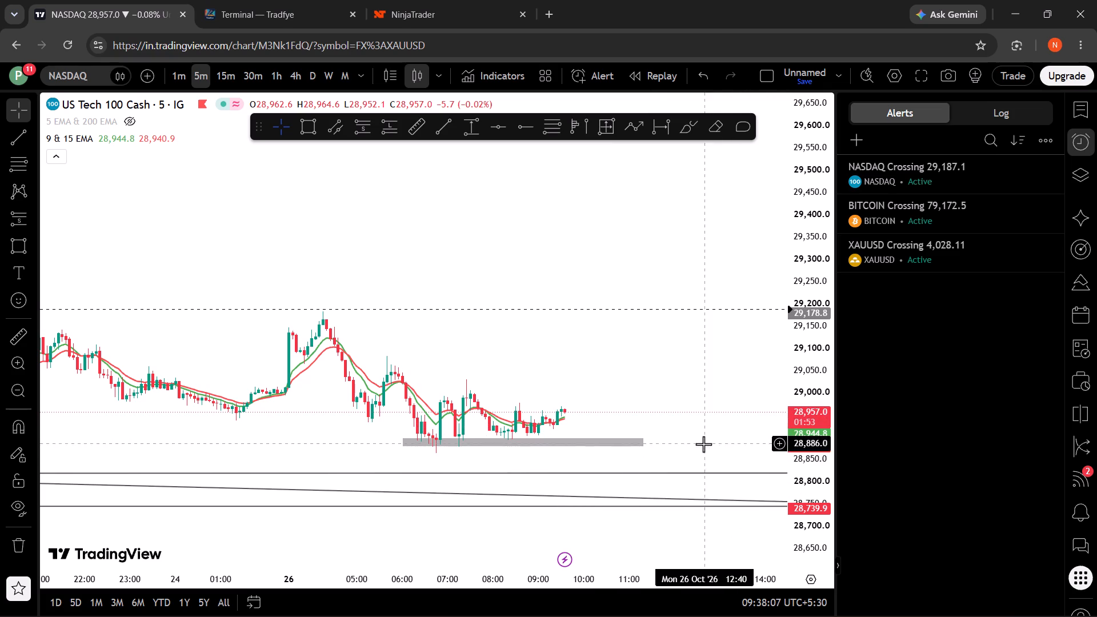
left_click_drag(794, 501, 773, 371)
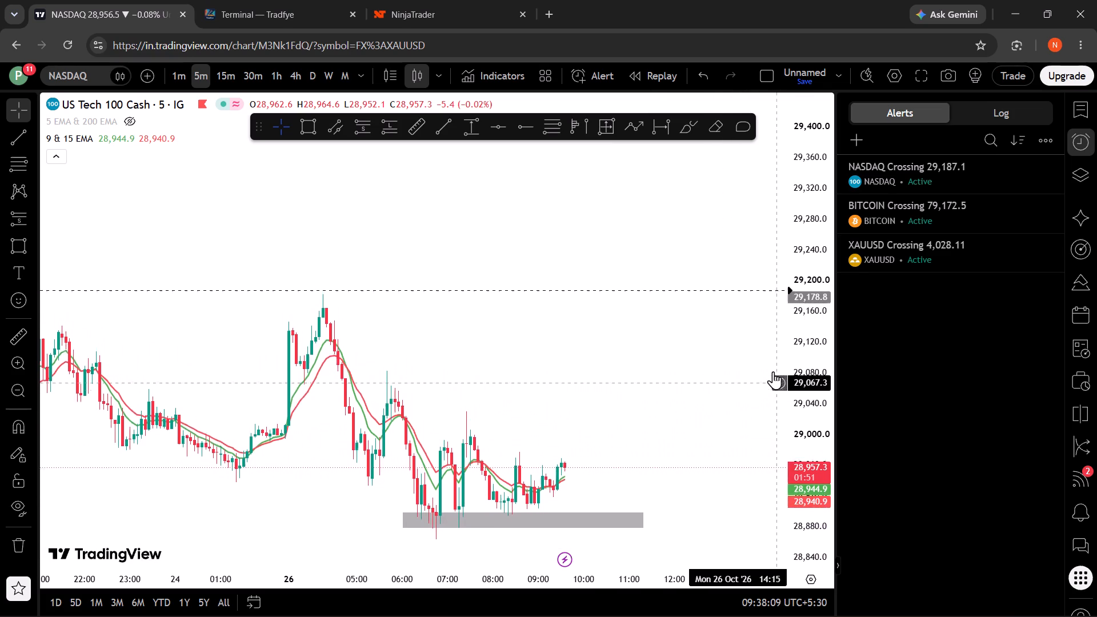
left_click_drag(773, 371, 747, 289)
left_click_drag(656, 488, 635, 411)
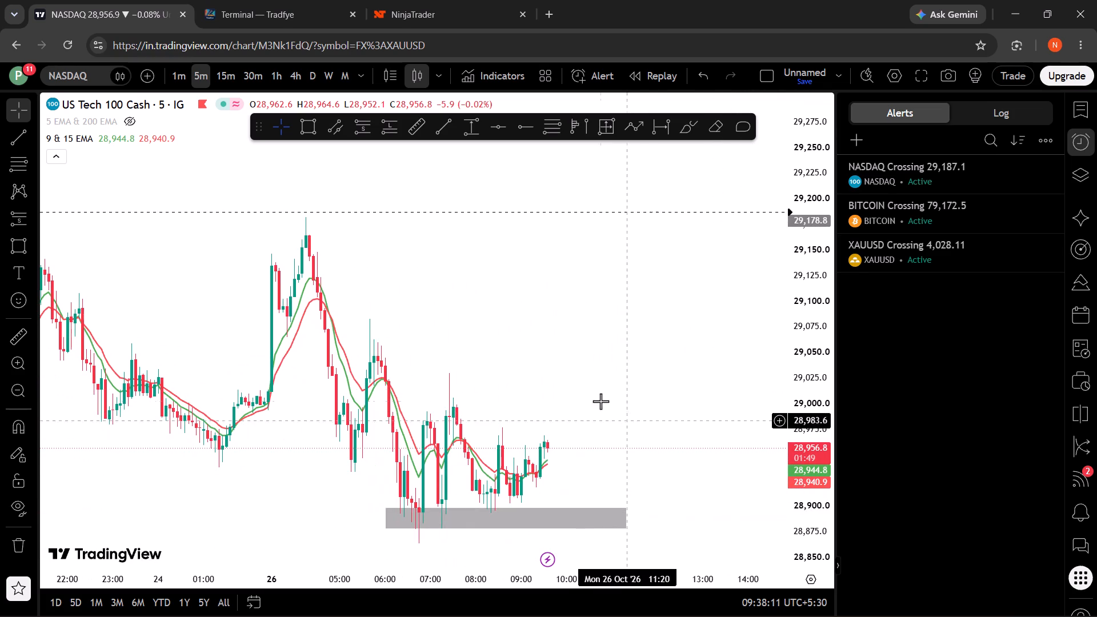
left_click(375, 133)
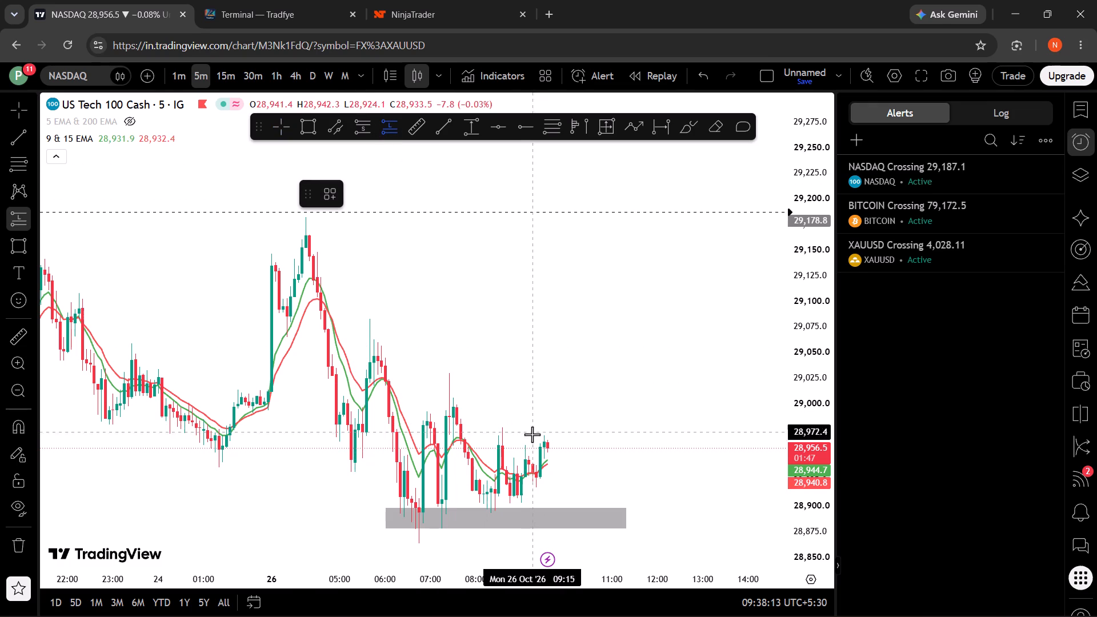
left_click(534, 440)
left_click_drag(534, 370, 540, 314)
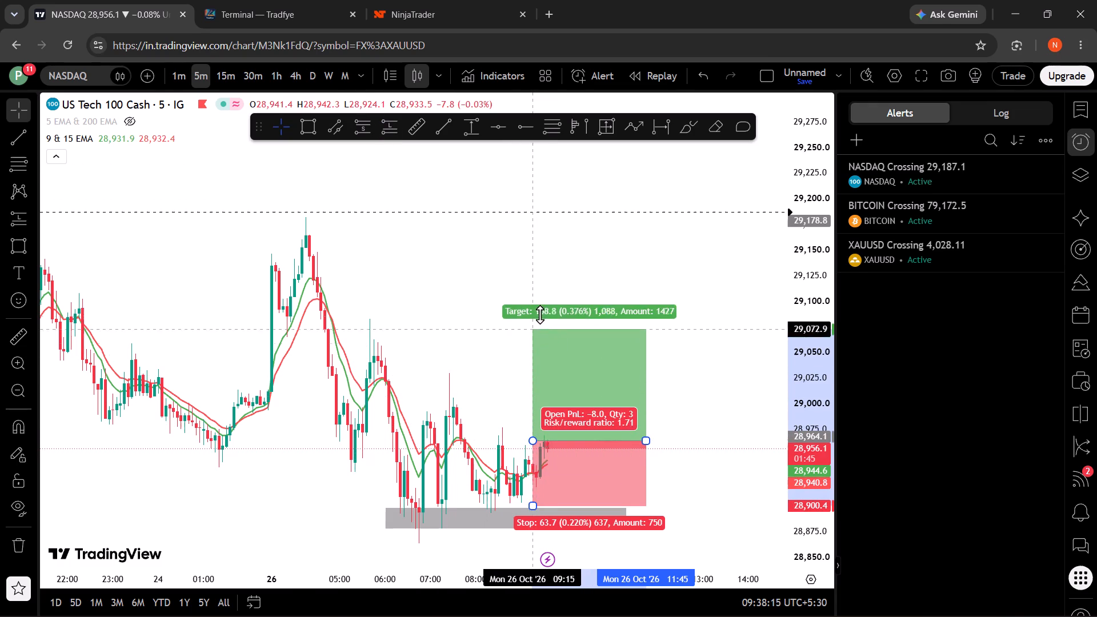
left_click_drag(540, 314, 552, 211)
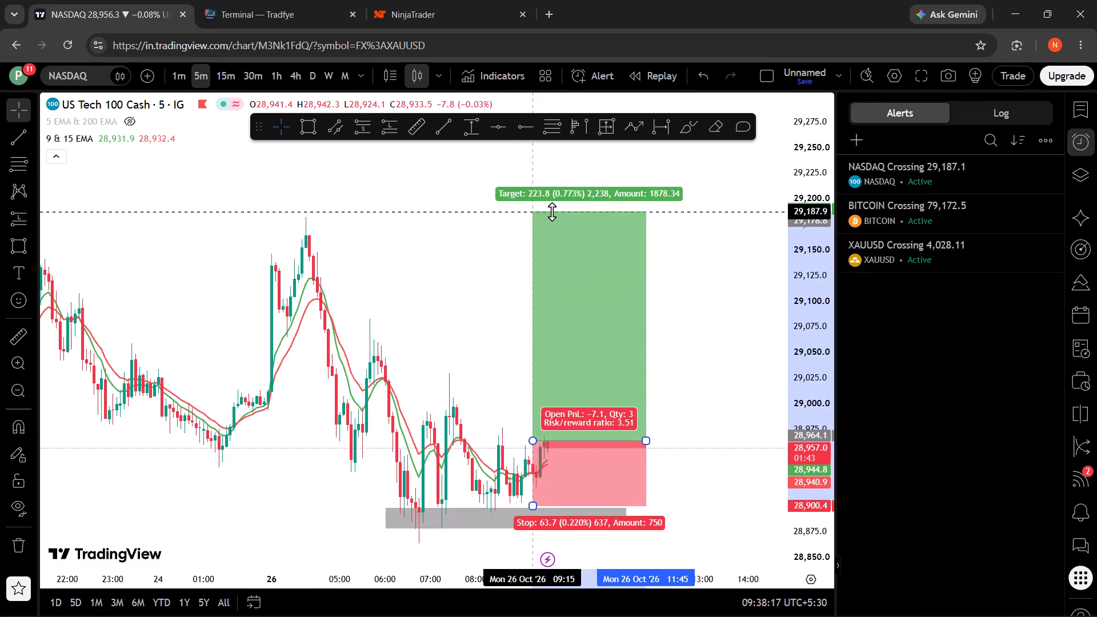
left_click_drag(552, 211, 551, 212)
left_click(484, 320)
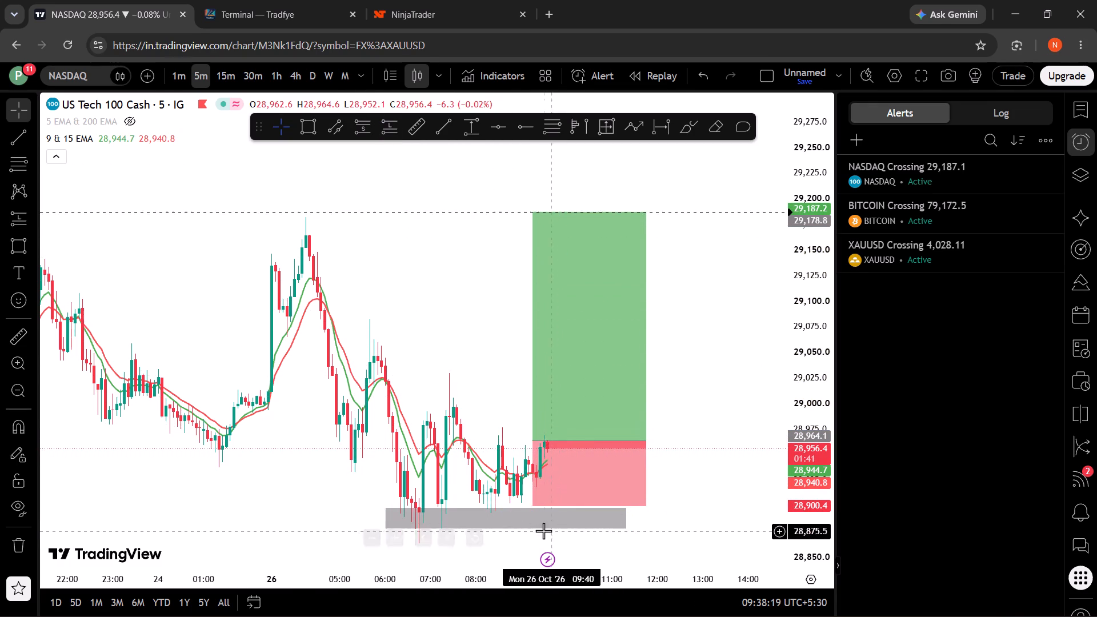
Tighten the long position's stop level to about 28,944.5, just below the latest candles.
left_click_drag(534, 504, 534, 503)
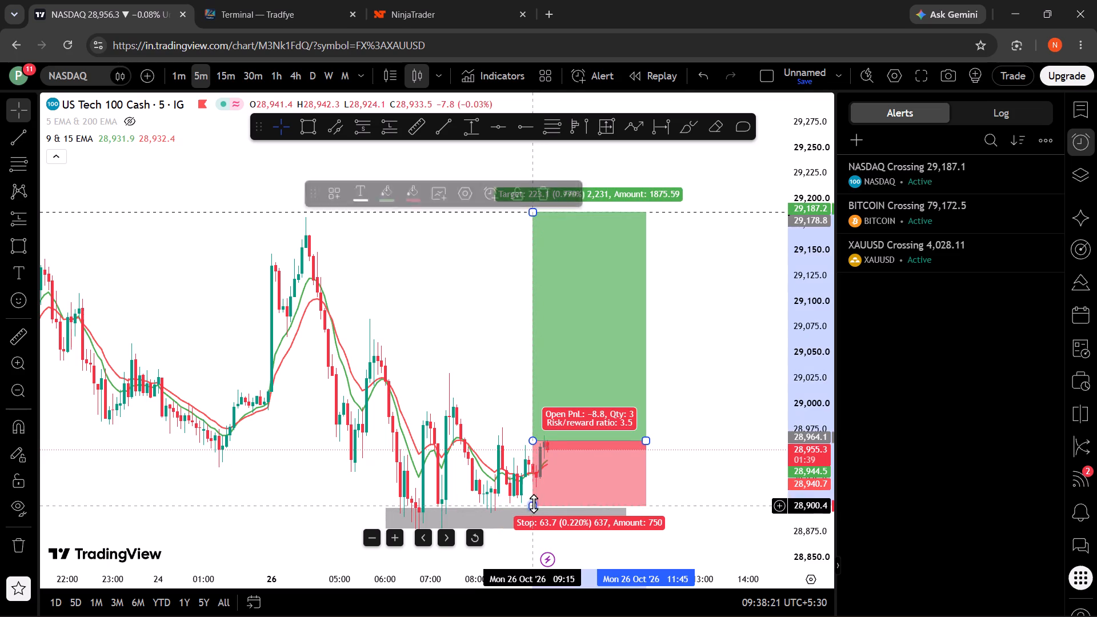
left_click_drag(534, 503, 564, 459)
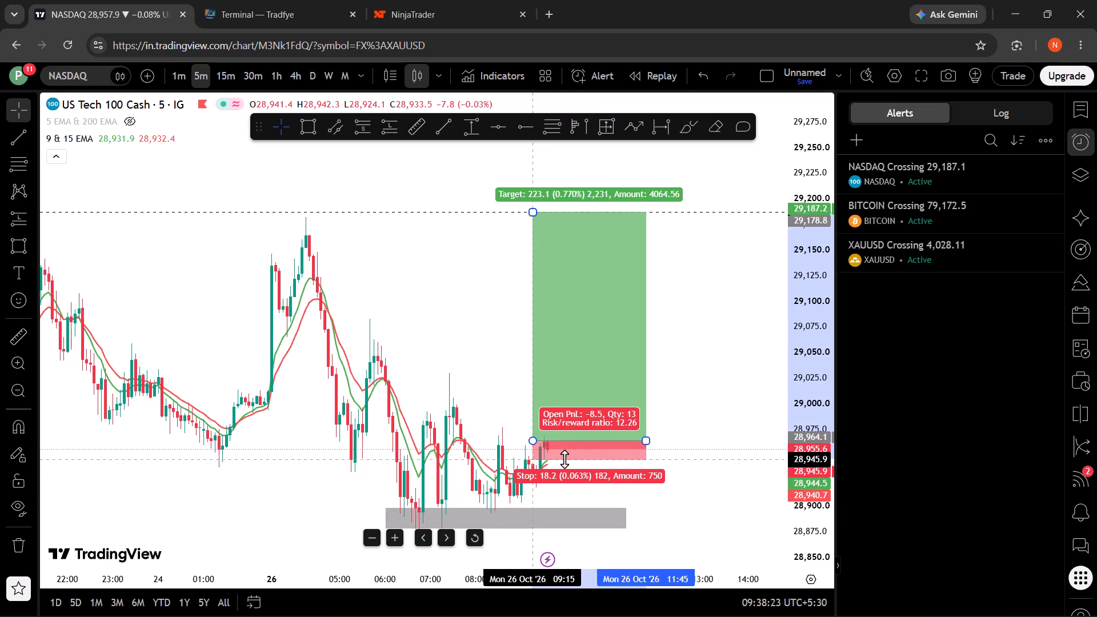
left_click_drag(564, 459, 565, 462)
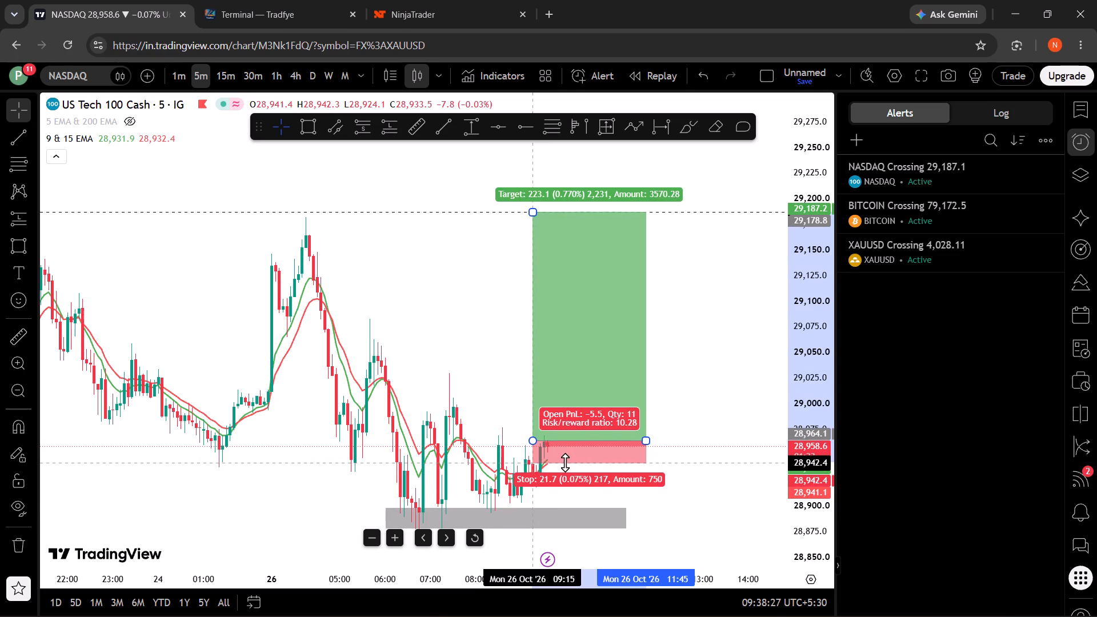
left_click_drag(565, 462, 562, 463)
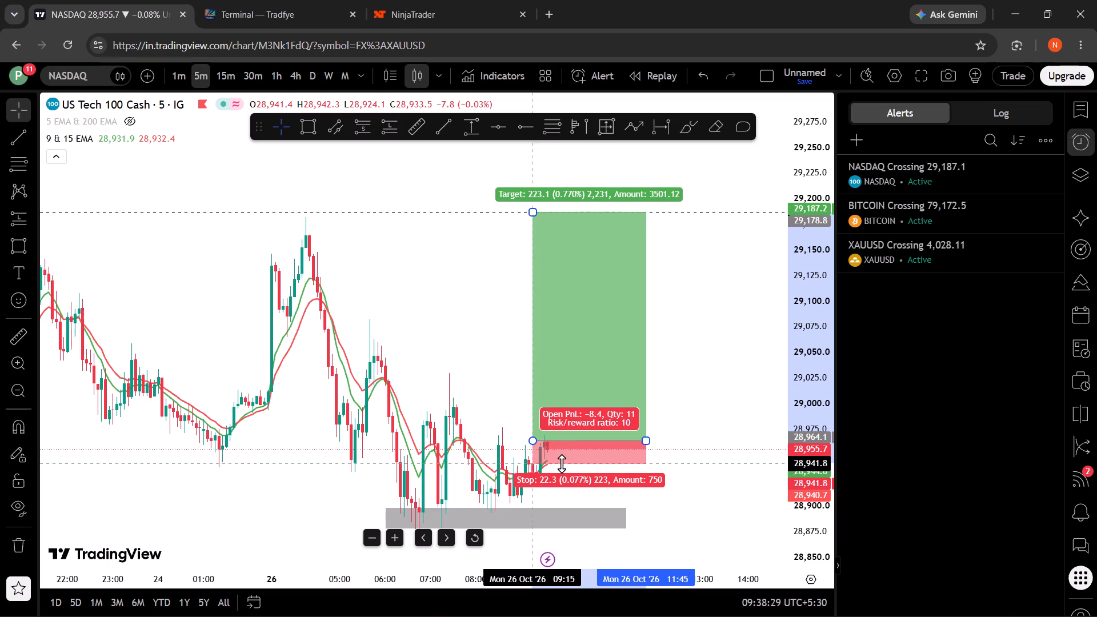
left_click_drag(562, 463, 564, 460)
left_click(568, 492)
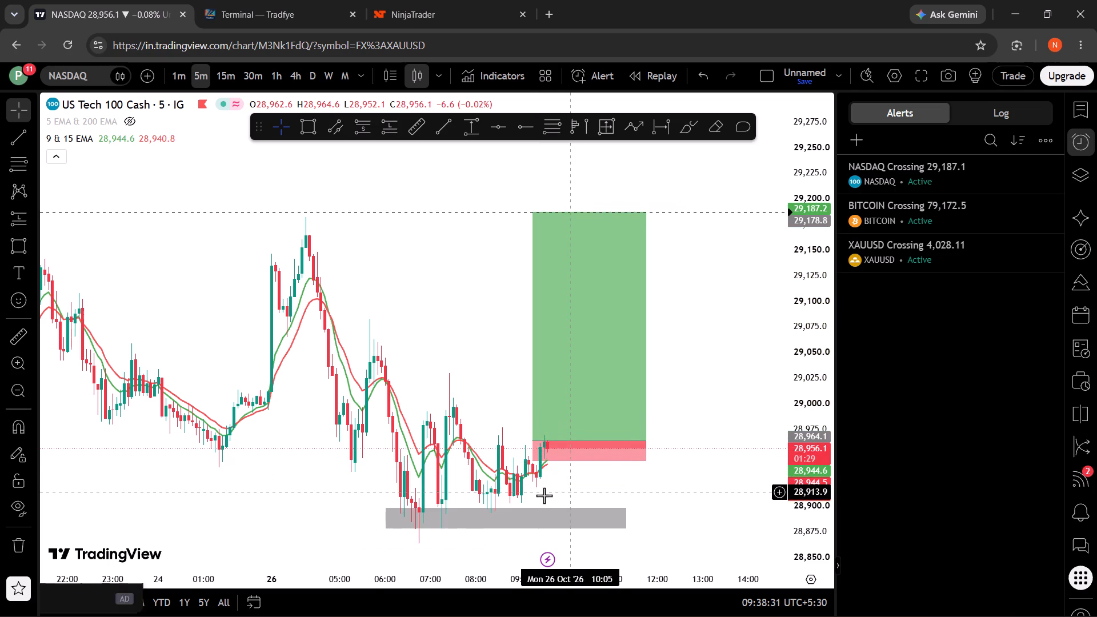
Inspect the long position's entry and stop area closely against the latest candles, and dismiss the CoinDCX advertisement.
left_click(18, 364)
left_click_drag(371, 358, 722, 500)
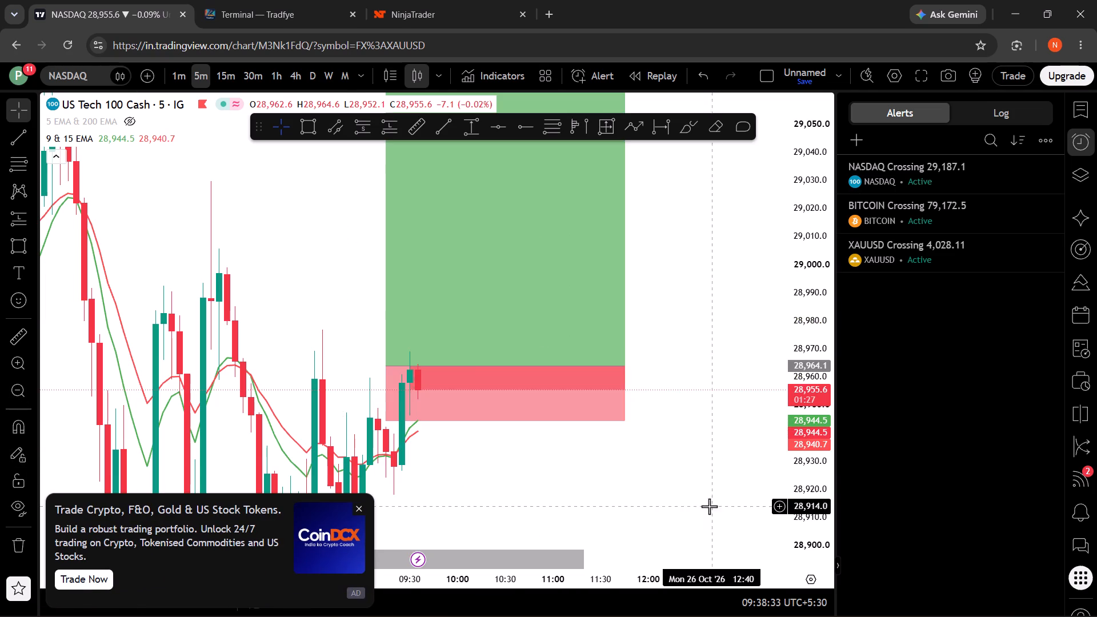
left_click(389, 417)
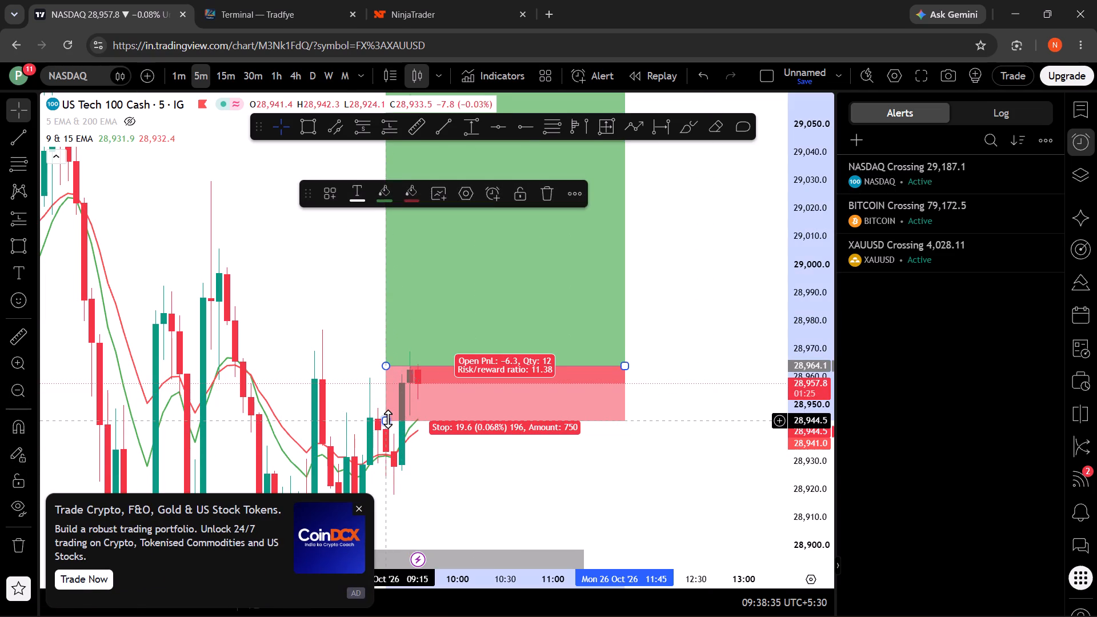
left_click(515, 482)
left_click_drag(535, 482, 570, 518)
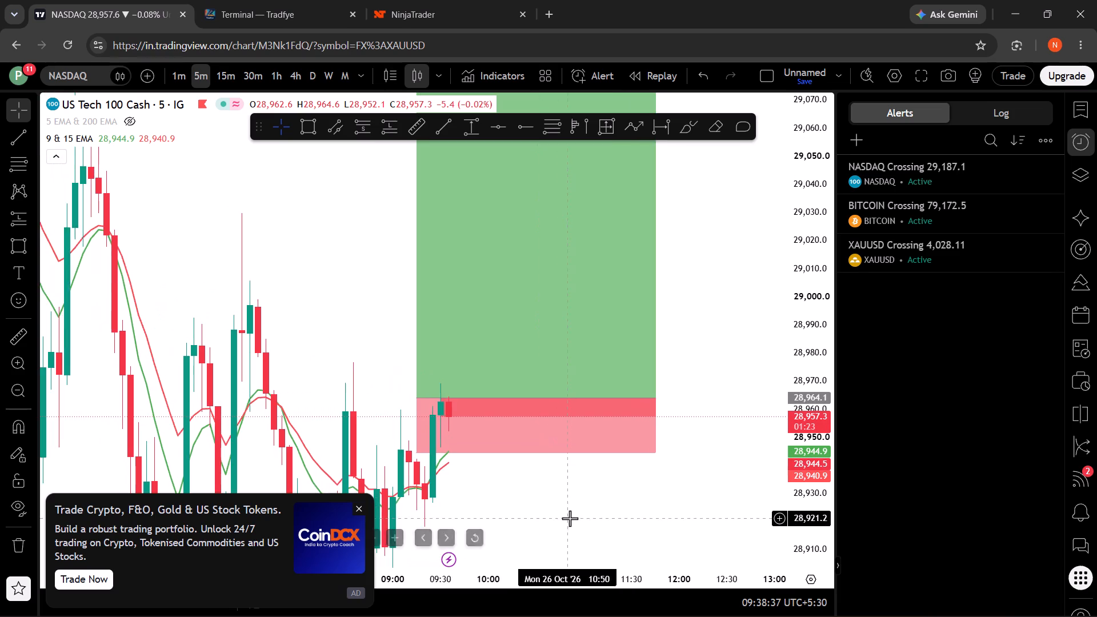
left_click_drag(539, 509, 563, 543)
left_click_drag(347, 437, 348, 541)
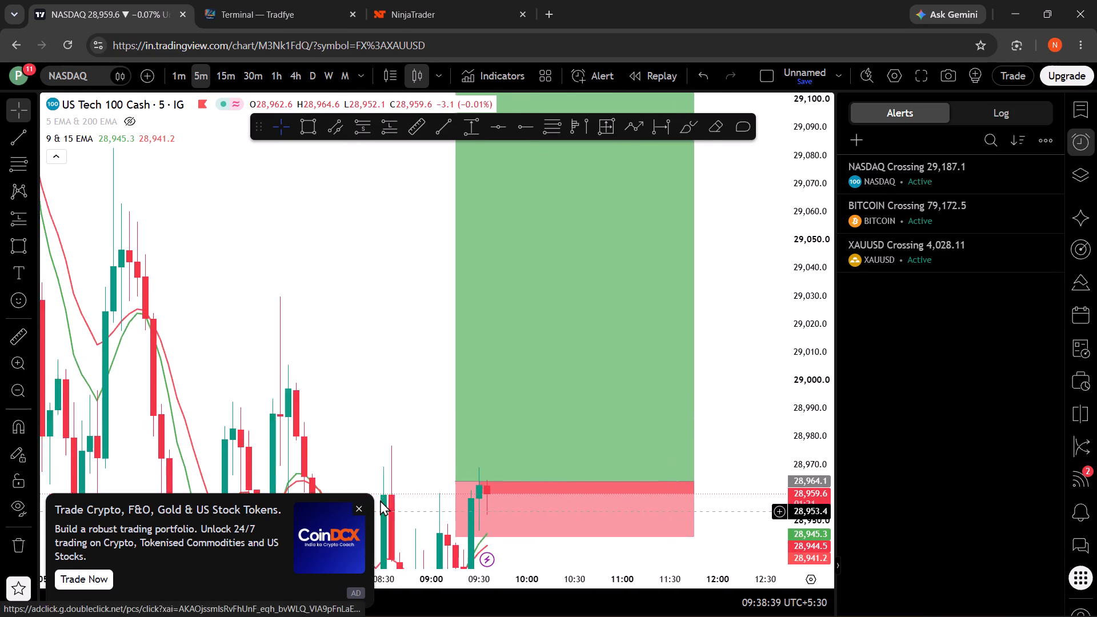
left_click(355, 503)
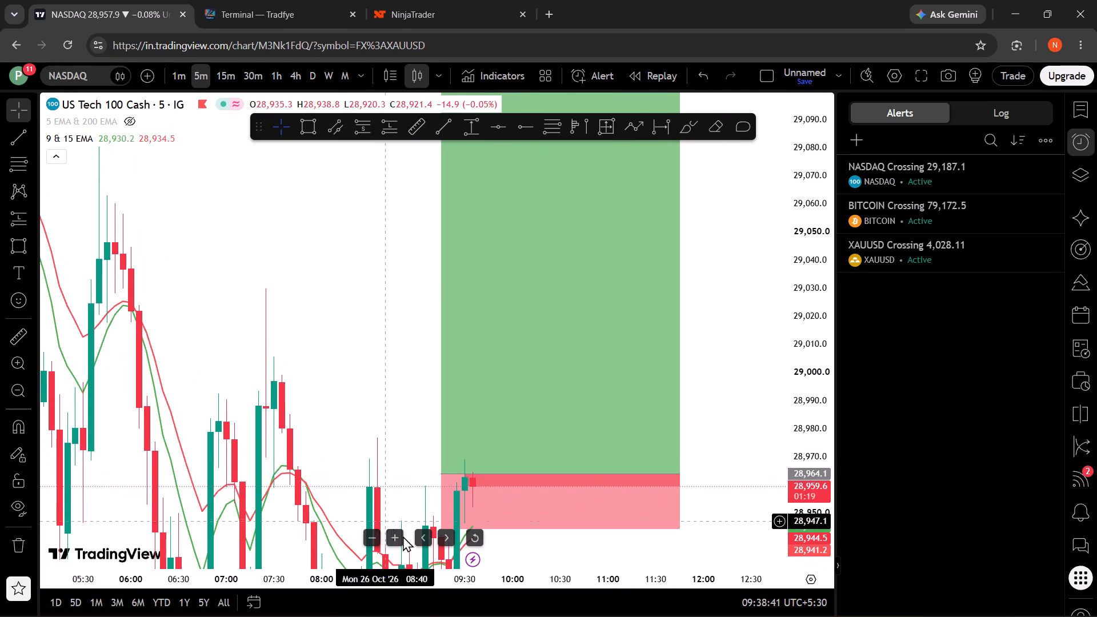
Examine the complete long position against the recent NASDAQ swings, the grey zone and the dashed line on the 5-minute chart.
left_click(471, 540)
scroll(475, 527, "down", 5)
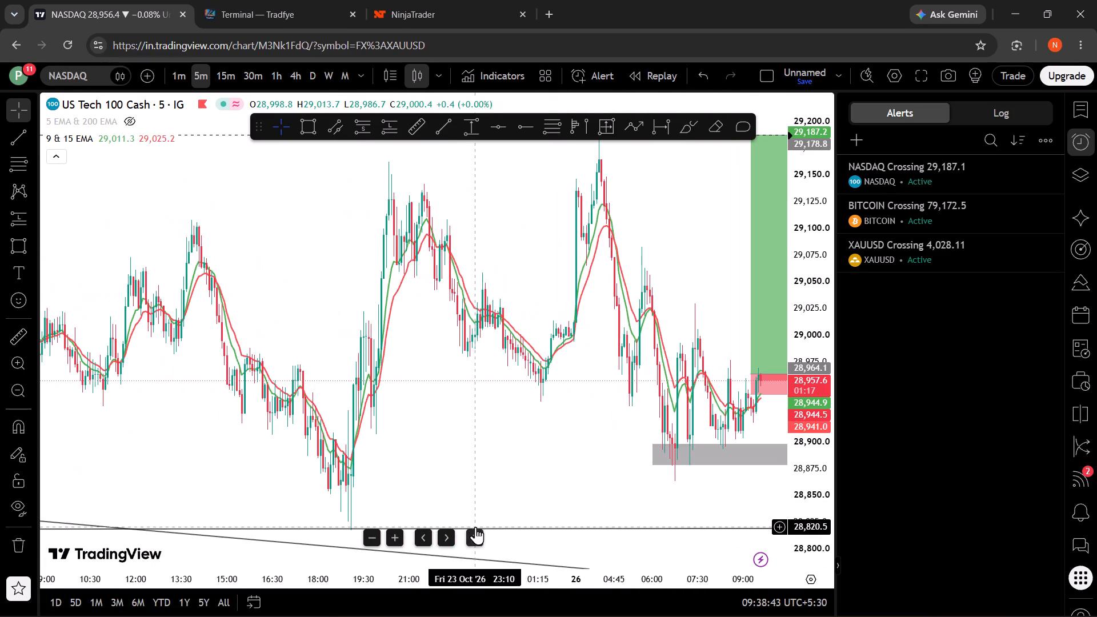
left_click_drag(564, 380, 434, 501)
left_click_drag(788, 400, 792, 440)
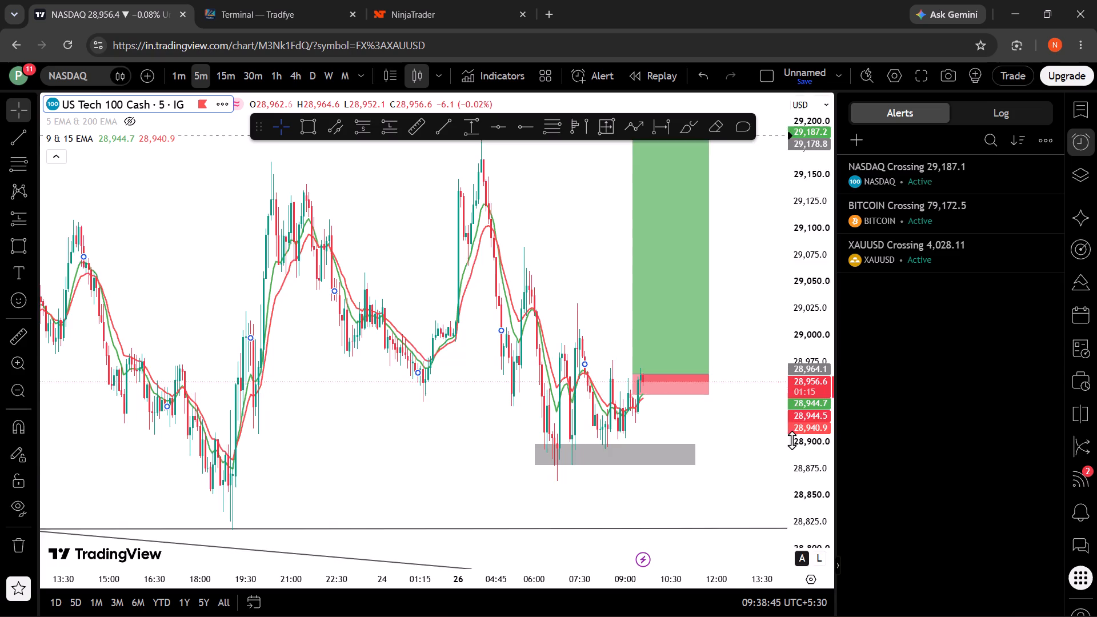
left_click_drag(792, 440, 783, 498)
left_click_drag(720, 415, 671, 507)
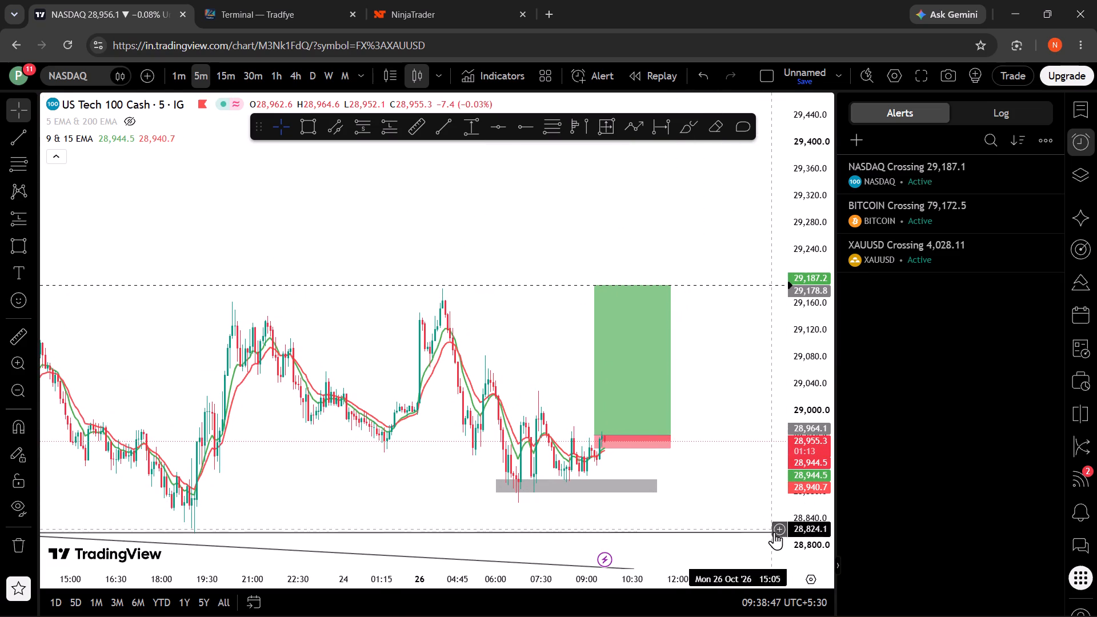
left_click_drag(784, 534, 787, 510)
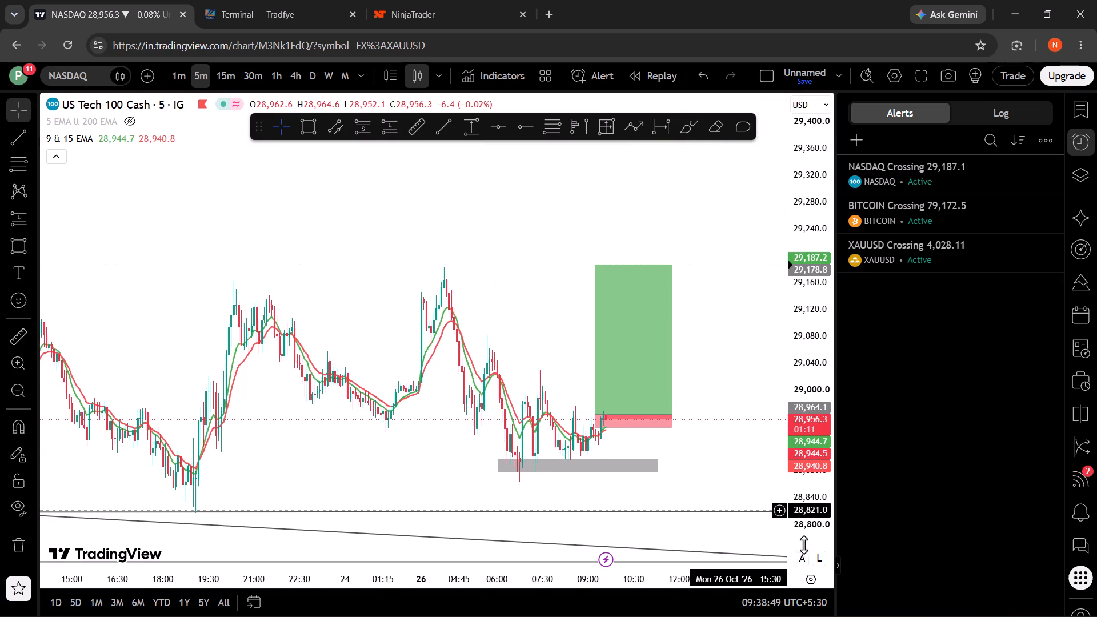
left_click_drag(804, 540, 792, 455)
scroll(753, 497, "up", 3)
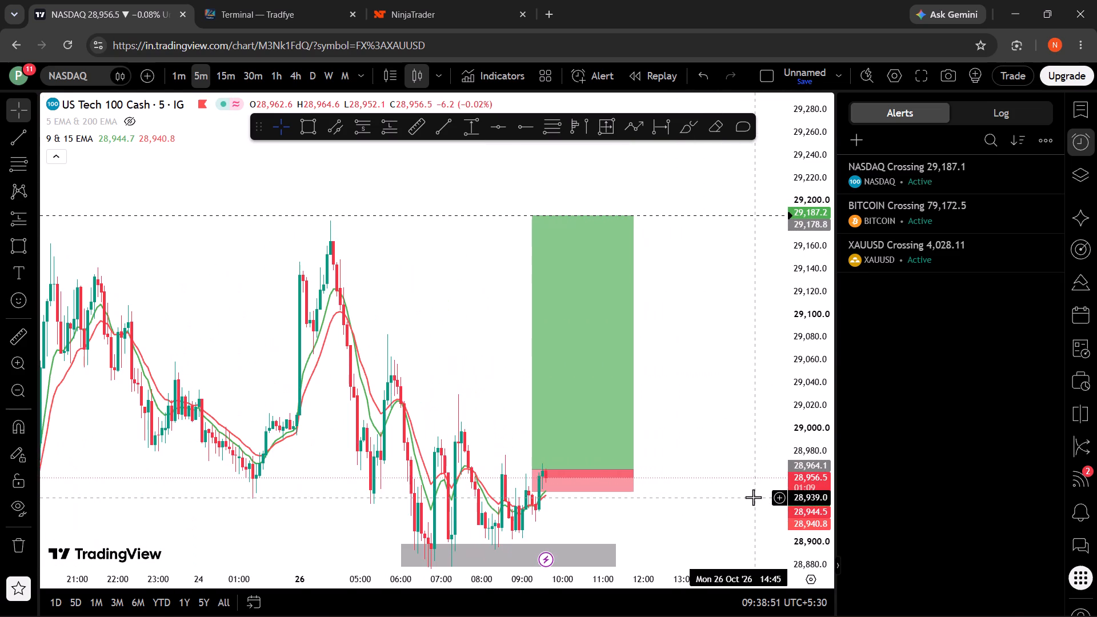
left_click_drag(737, 515, 734, 540)
scroll(728, 533, "up", 3)
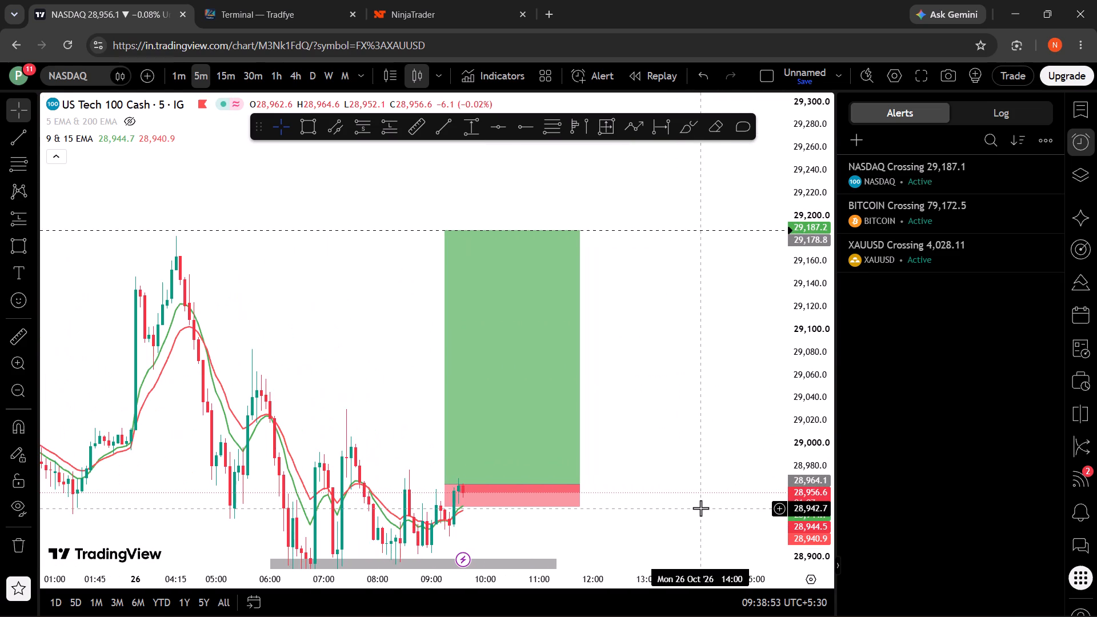
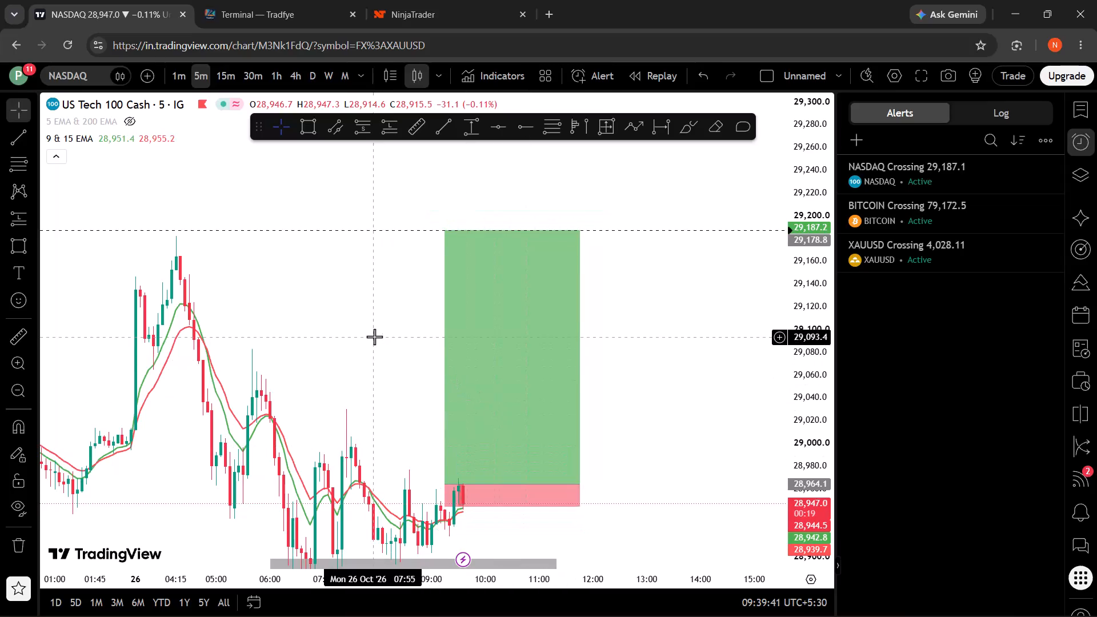
Delete the long position from the NASDAQ chart.
left_click_drag(345, 465, 339, 372)
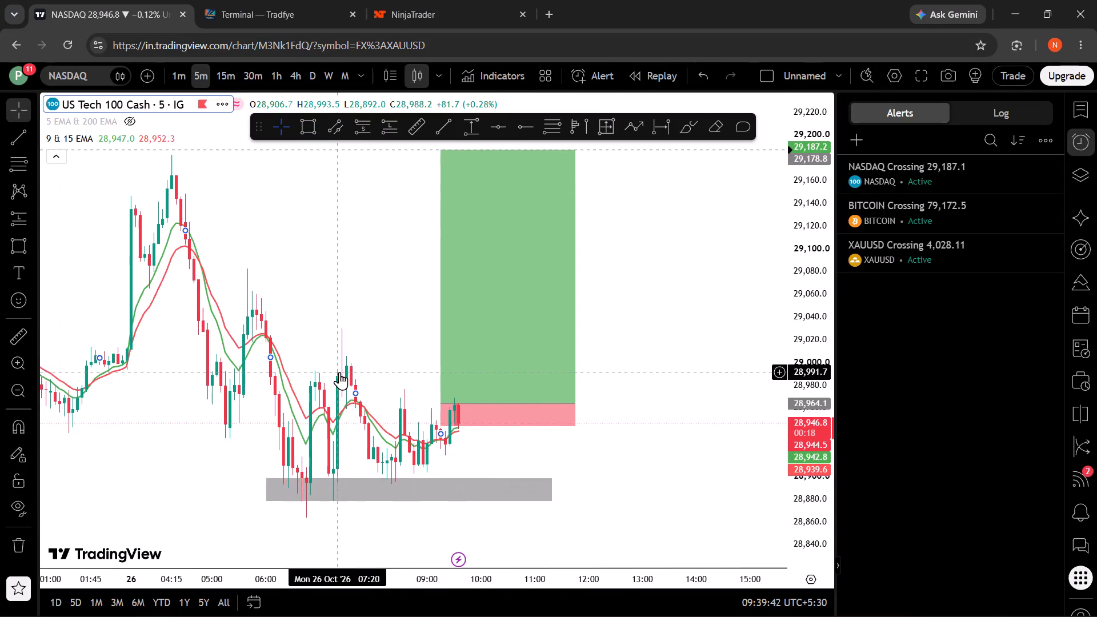
left_click(471, 422)
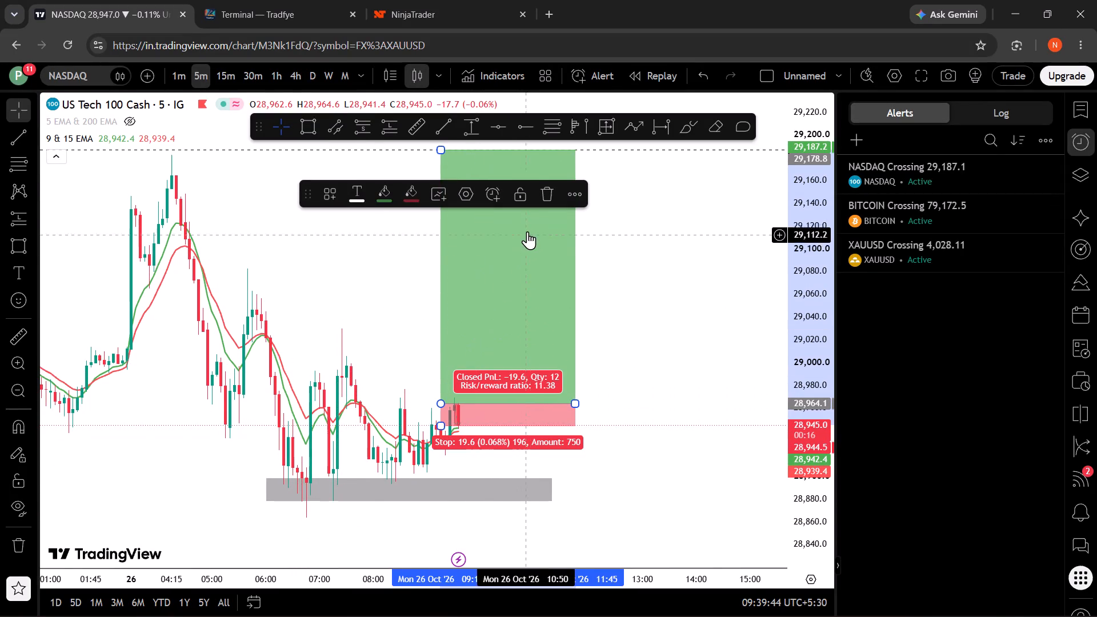
left_click(545, 186)
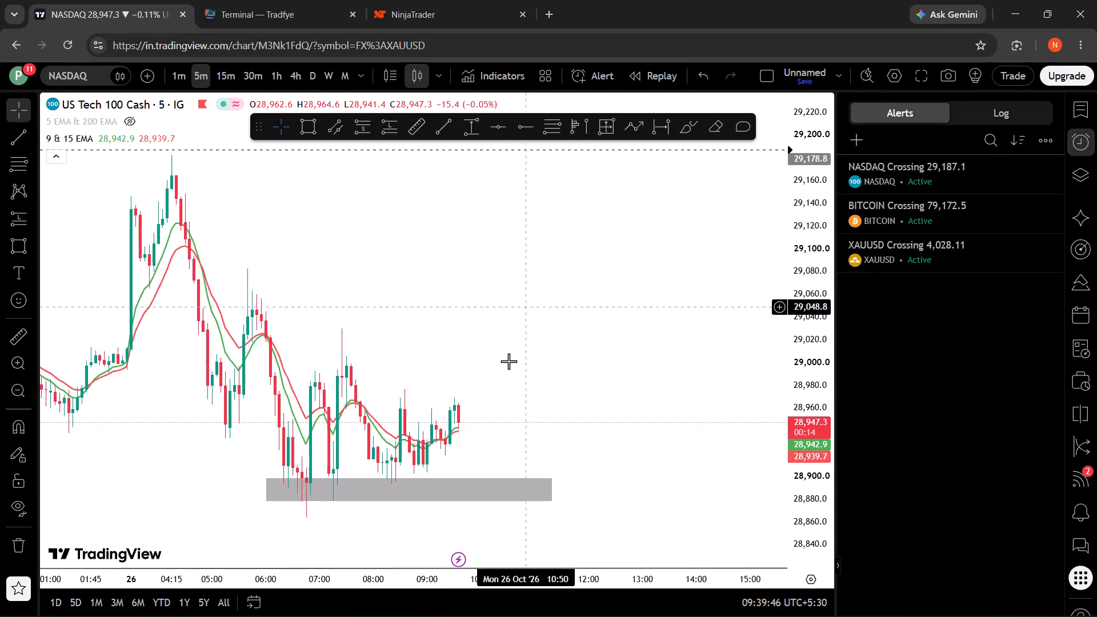
Extend the grey support zone near 28,880–28,900 back in time across the earlier lows to 22 October.
left_click_drag(470, 458, 610, 360)
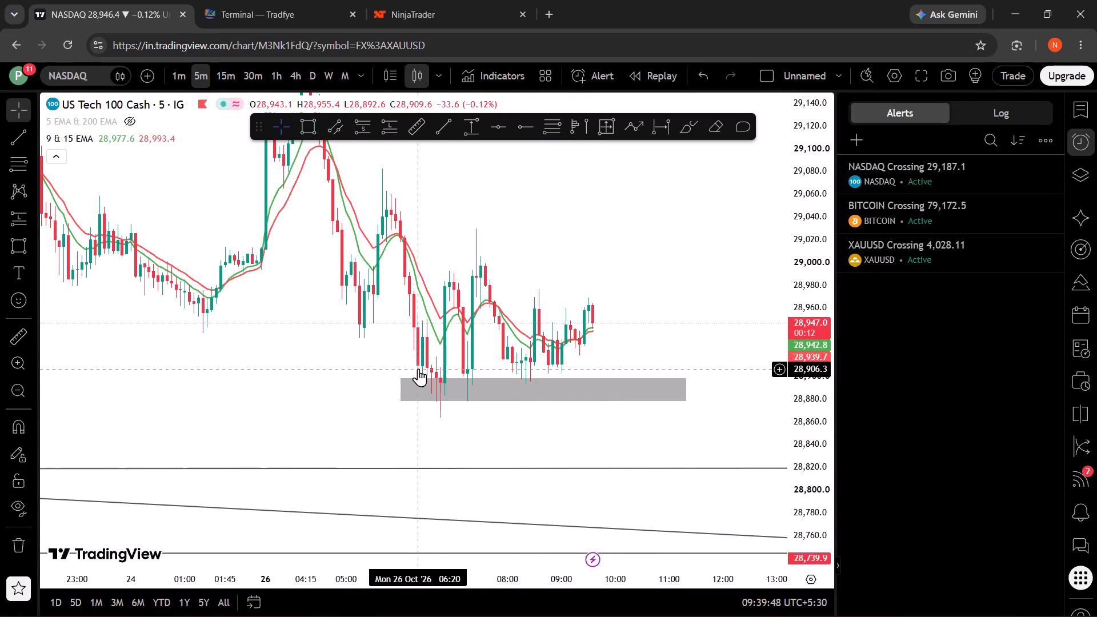
left_click_drag(418, 368, 542, 340)
scroll(493, 359, "down", 5)
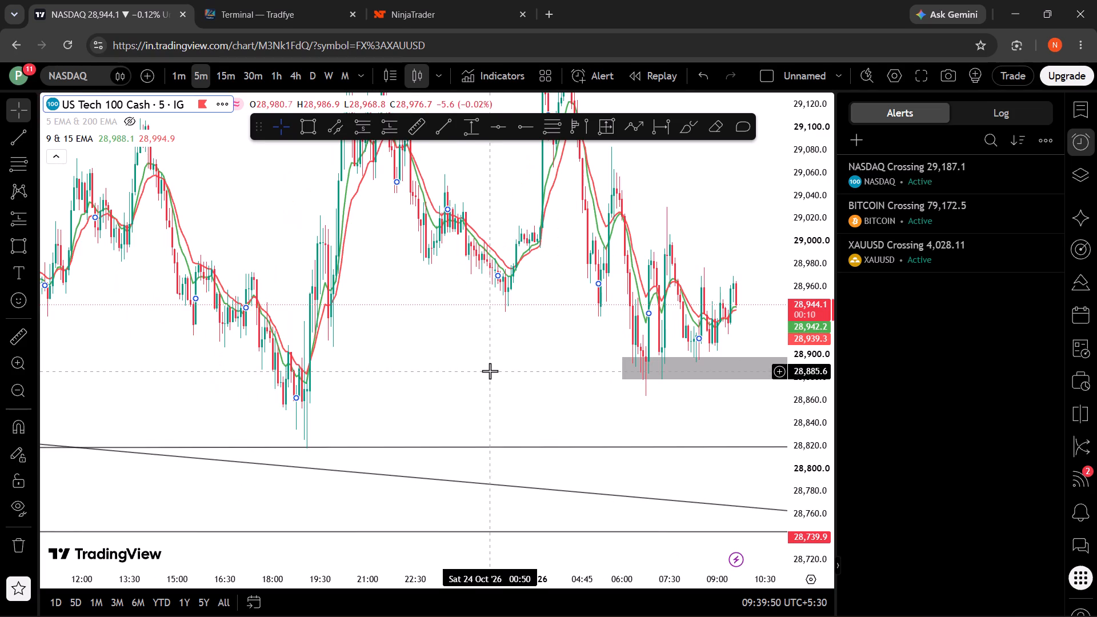
scroll(468, 398, "down", 5)
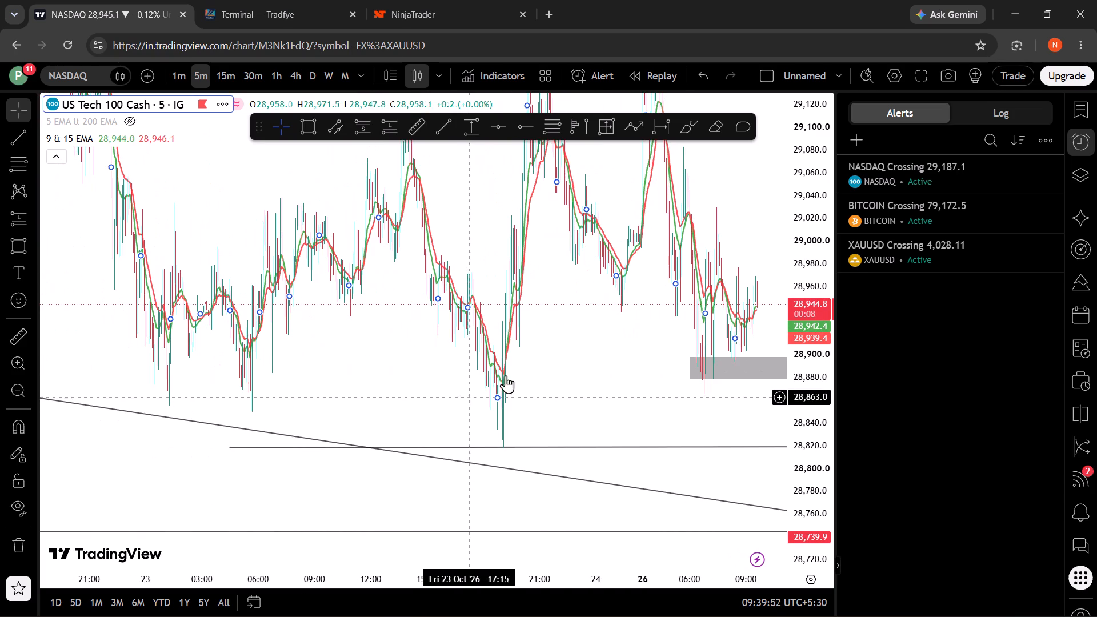
left_click_drag(690, 370, 14, 380)
left_click(90, 524)
Examine NASDAQ's earlier and latest candles against the extended grey zone and the lines below it on the 5-minute chart.
left_click_drag(166, 510, 169, 510)
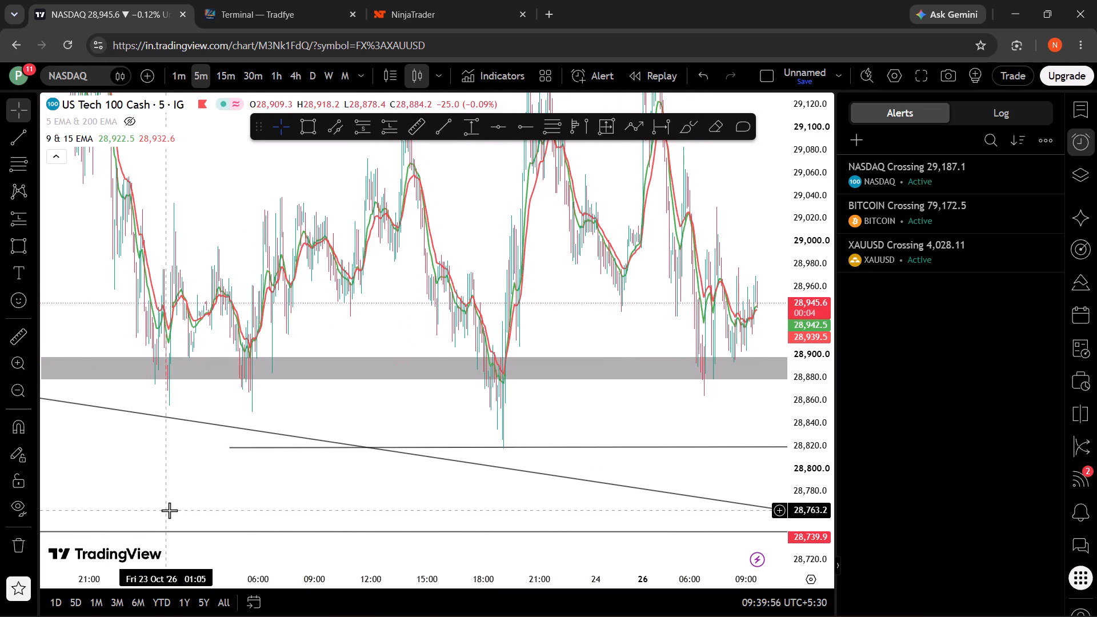
left_click_drag(169, 510, 188, 510)
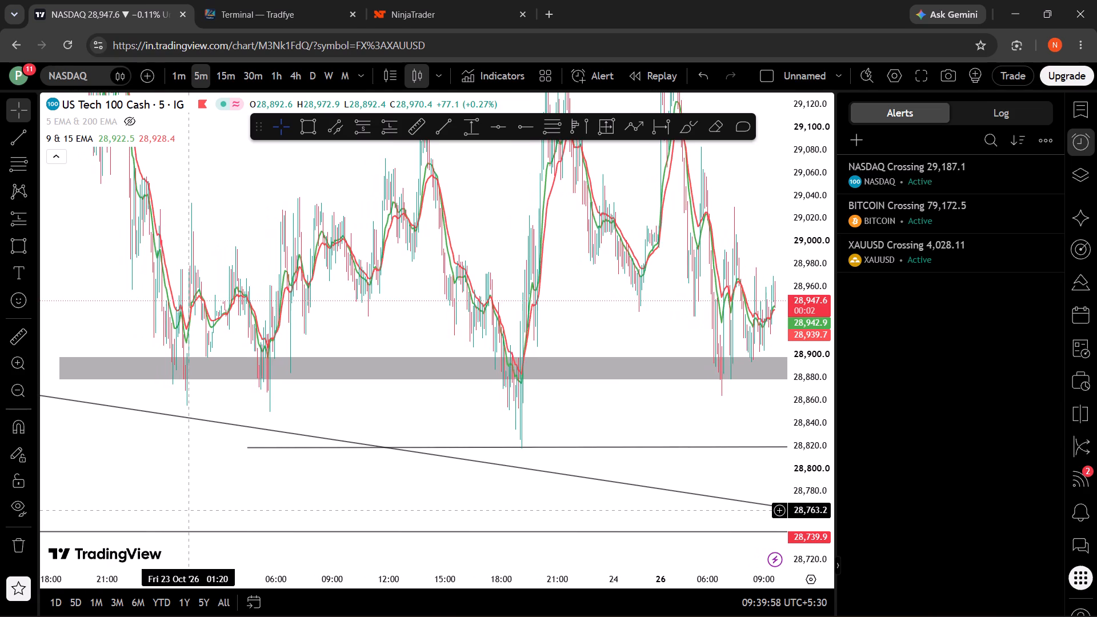
left_click_drag(188, 510, 498, 506)
left_click_drag(498, 506, 0, 530)
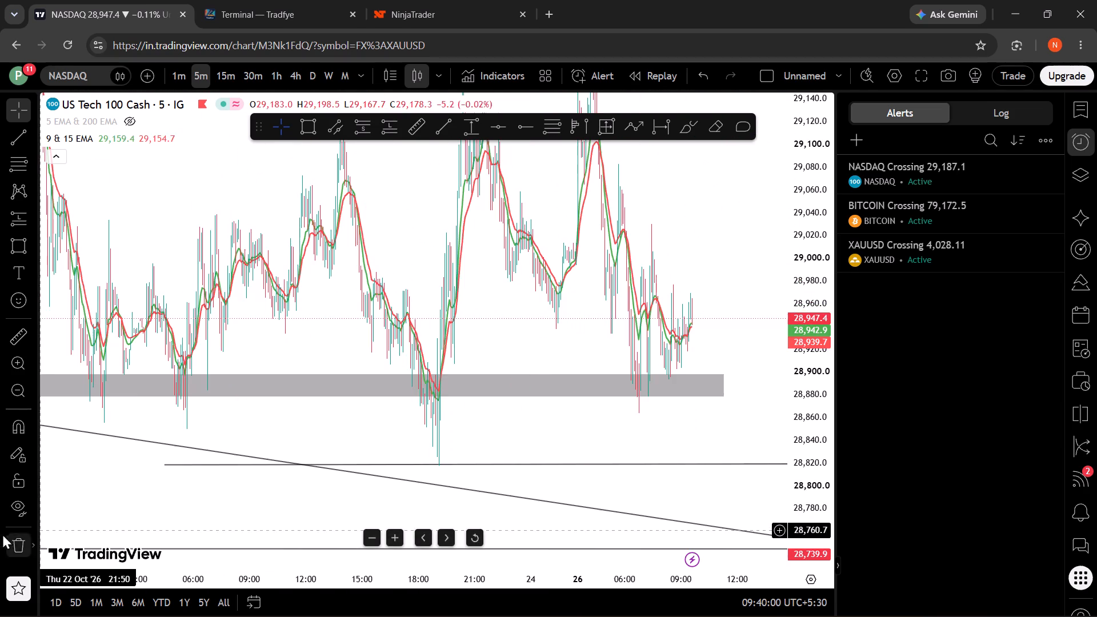
left_click_drag(709, 446, 1, 510)
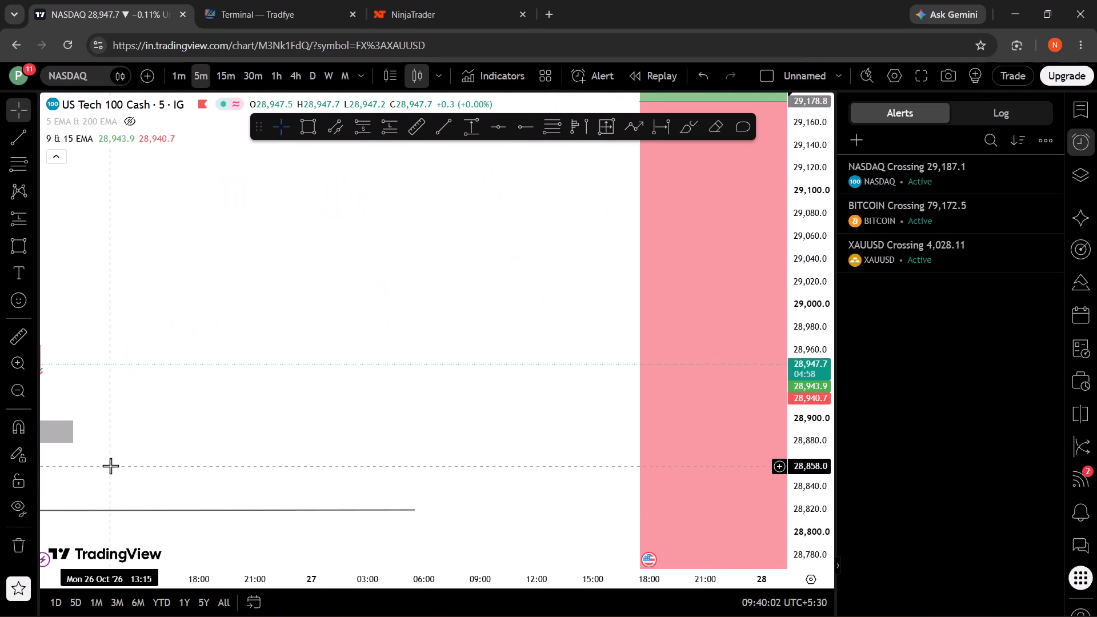
scroll(110, 466, "up", 4)
left_click_drag(114, 466, 867, 402)
left_click_drag(642, 436, 0, 460)
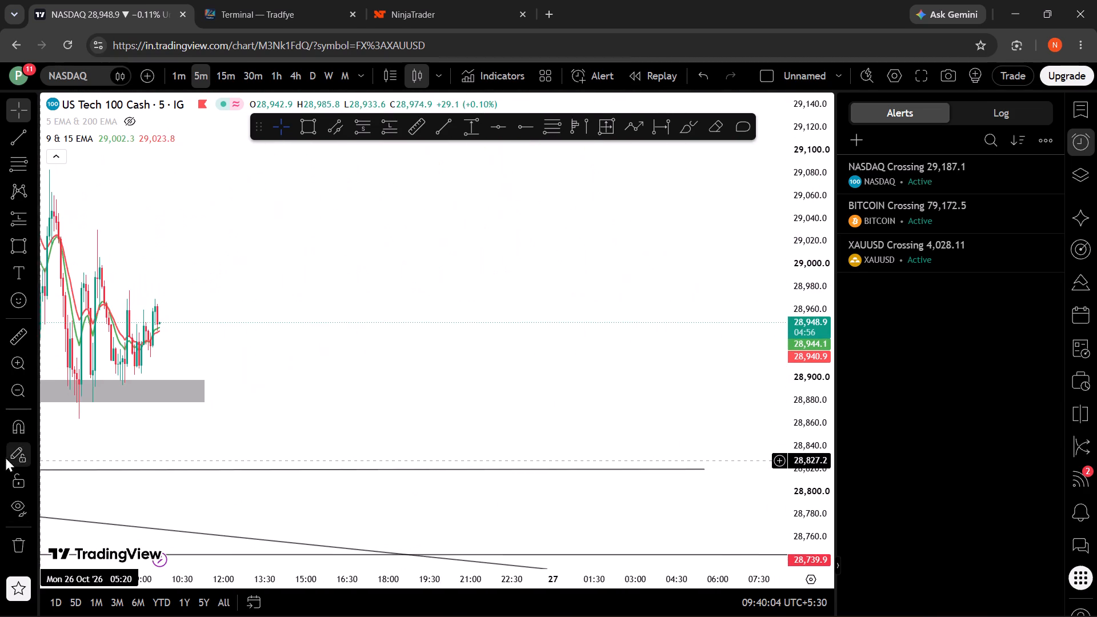
scroll(56, 424, "up", 5)
left_click_drag(156, 425, 1072, 414)
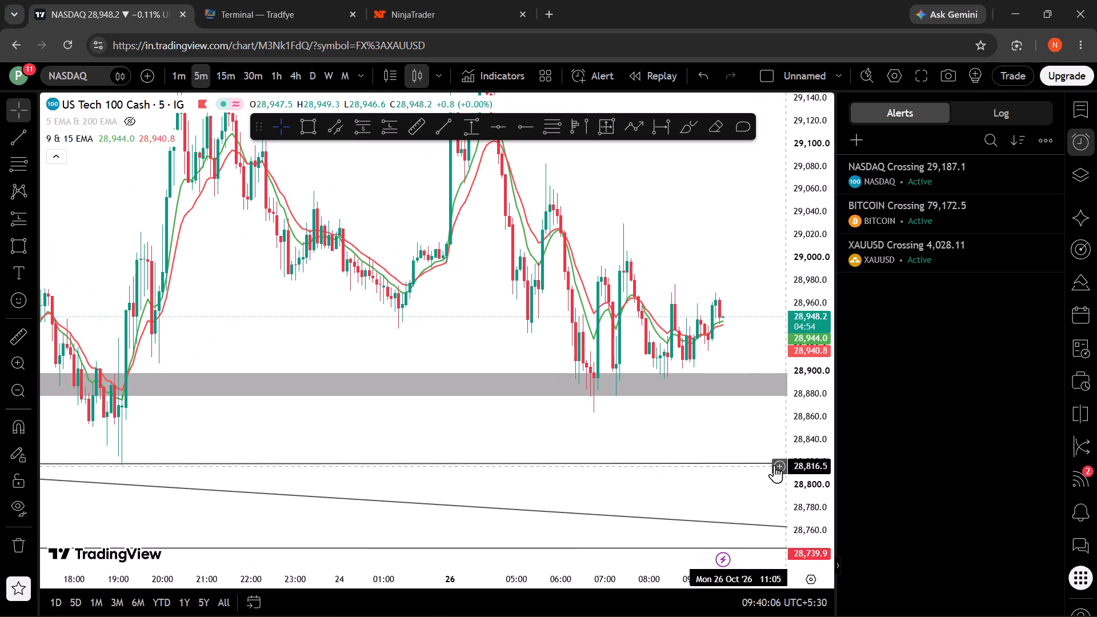
left_click_drag(698, 424, 475, 478)
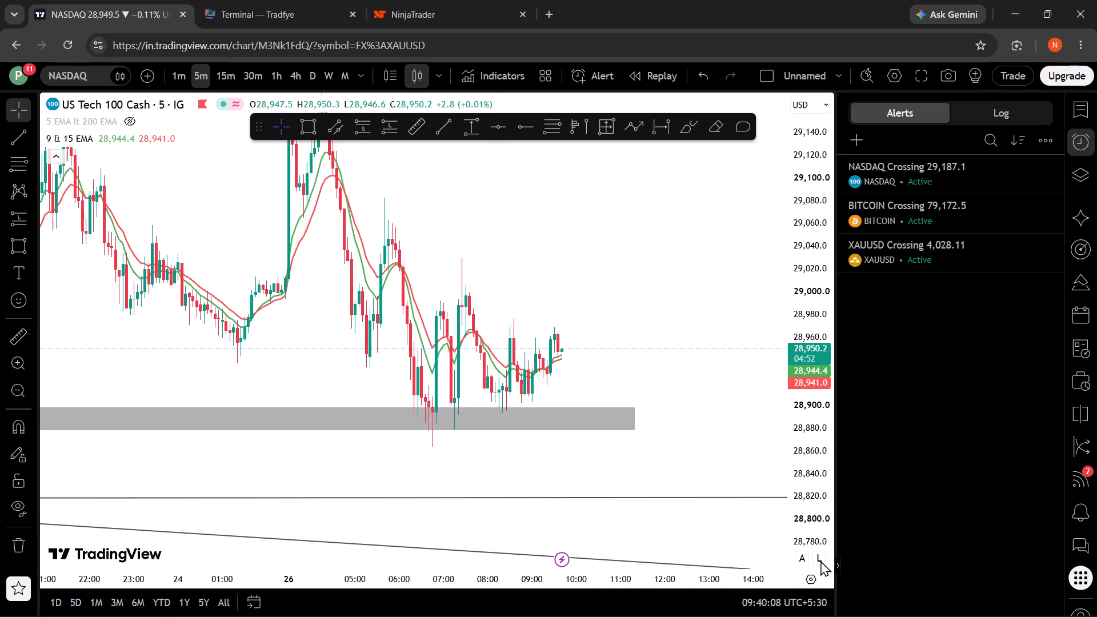
left_click_drag(820, 560, 820, 326)
scroll(722, 411, "up", 7)
left_click_drag(520, 430, 680, 464)
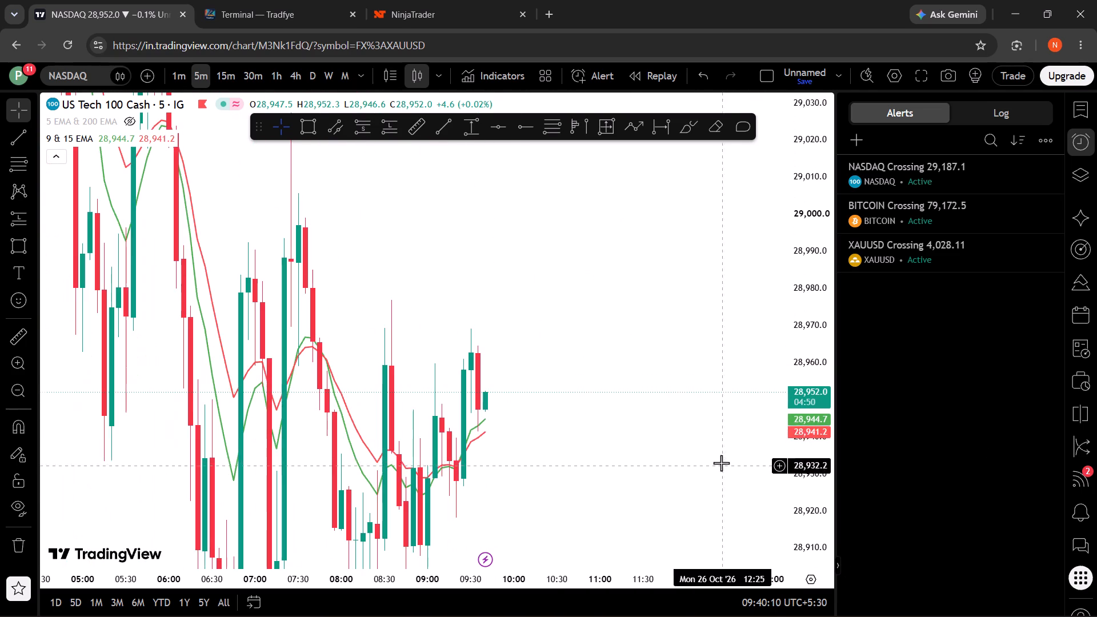
left_click_drag(807, 358, 800, 614)
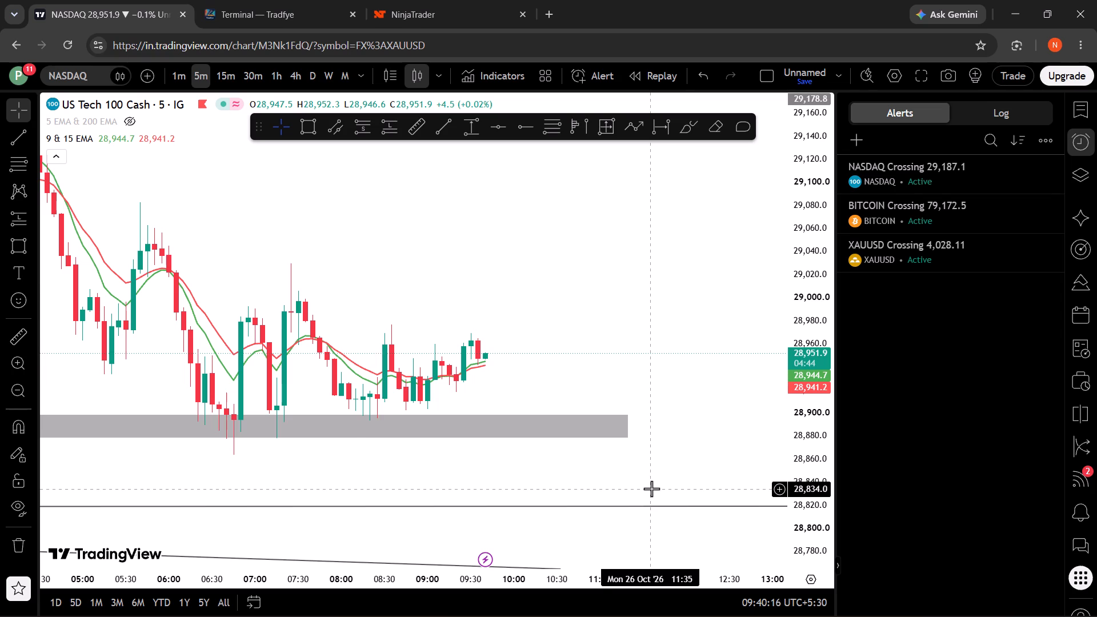
Draw a descending trend line over the swing highs from about 29,087.9 at 05:35 to about 28,943 at 10:25.
scroll(651, 488, "down", 3)
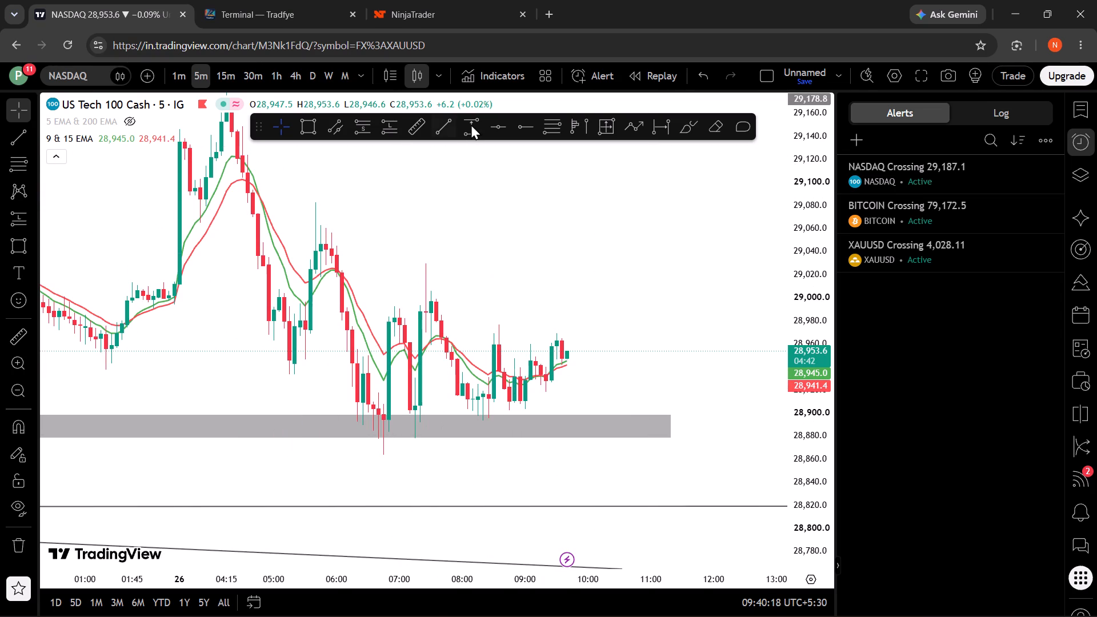
left_click(442, 134)
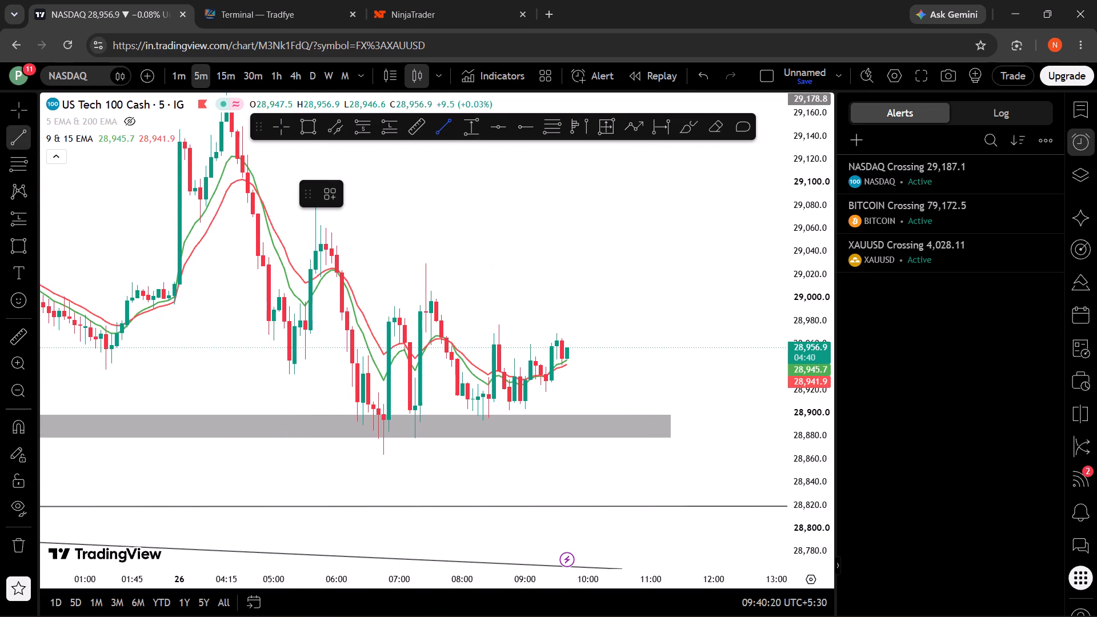
left_click_drag(308, 203, 327, 182)
left_click_drag(310, 196, 342, 222)
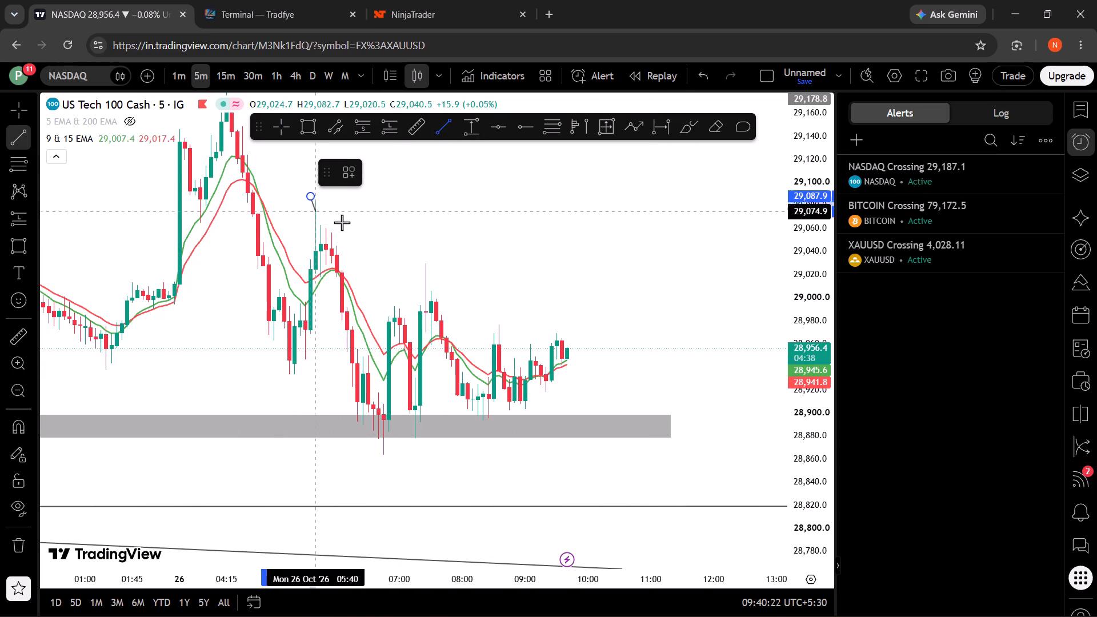
left_click_drag(342, 222, 614, 363)
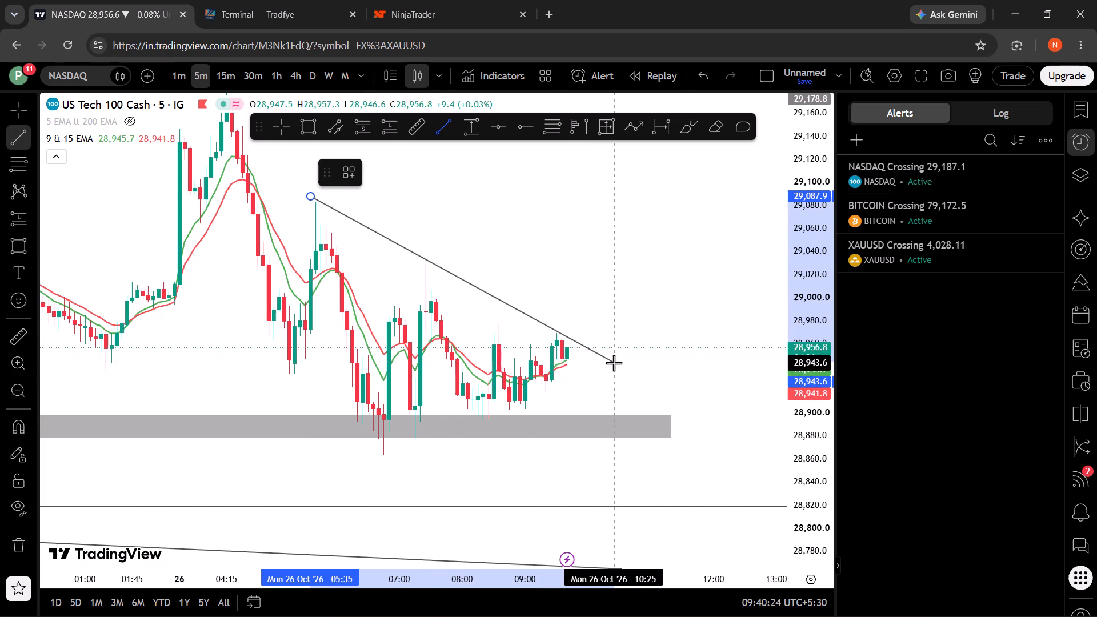
left_click_drag(614, 363, 611, 367)
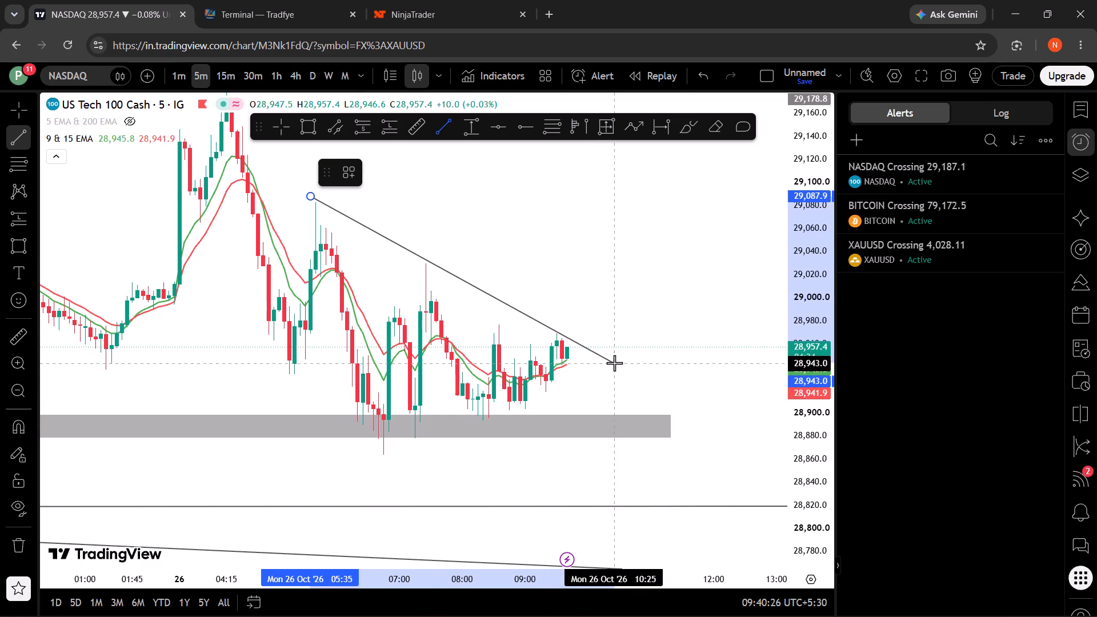
left_click(614, 363)
left_click(666, 338)
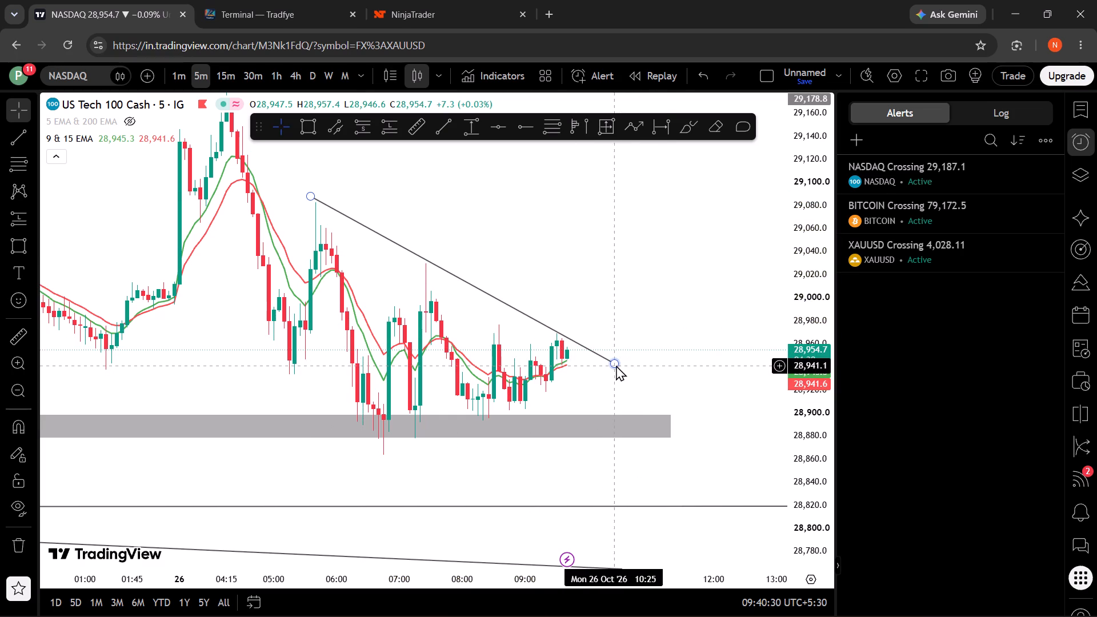
Fine-tune the descending trend line's ends to about 28,939.9 at 10:25 and about 29,085 at 05:30.
left_click(616, 365)
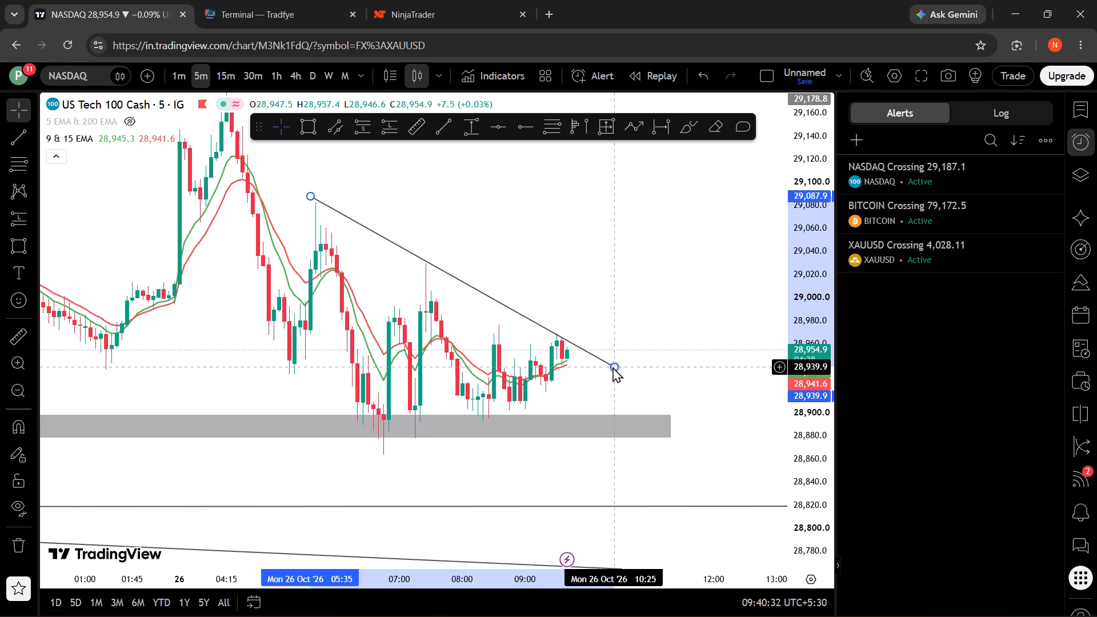
left_click(663, 362)
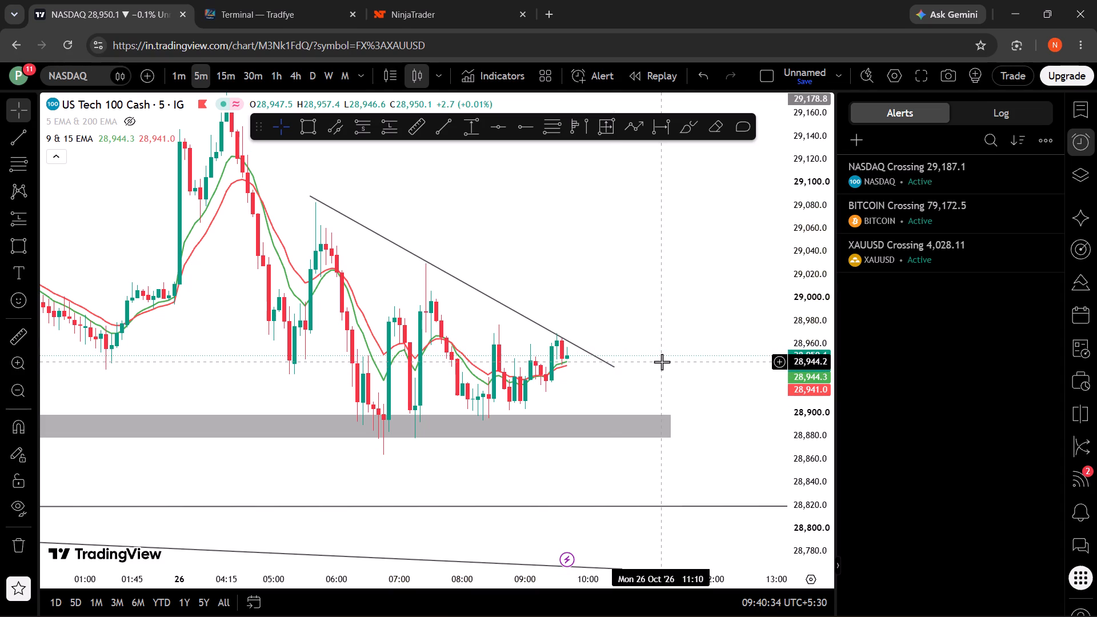
left_click(303, 202)
left_click(306, 198)
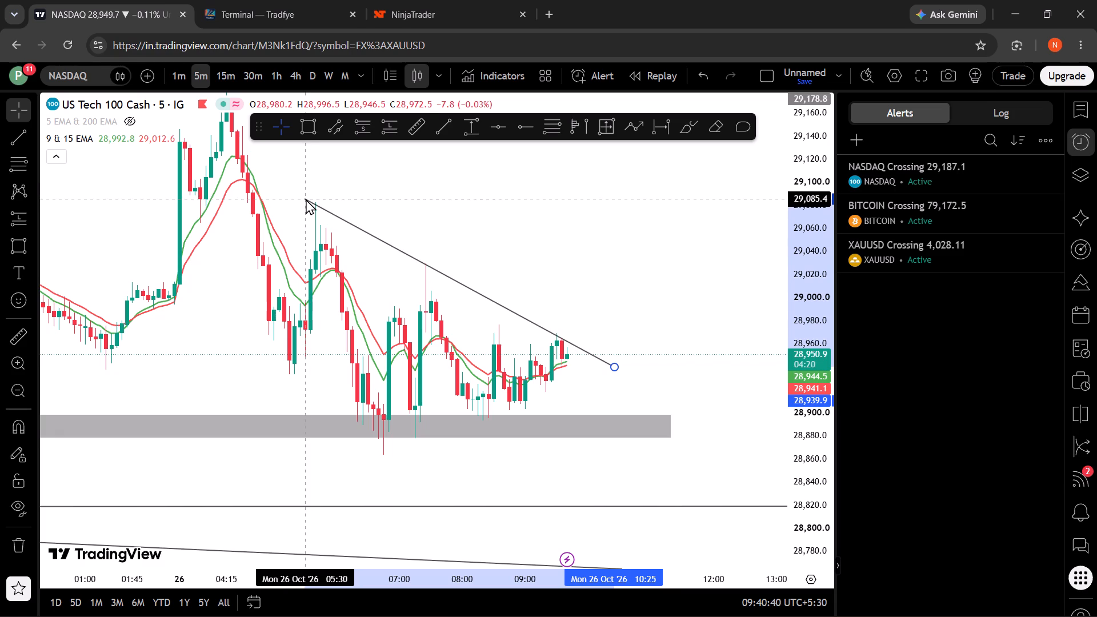
left_click(355, 260)
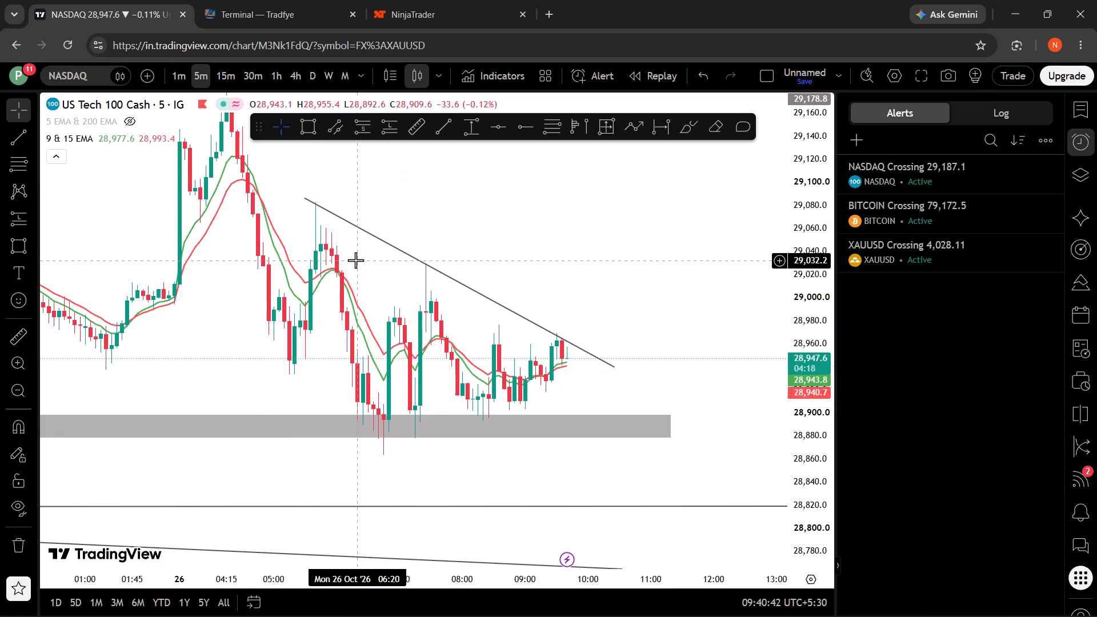
left_click(606, 404)
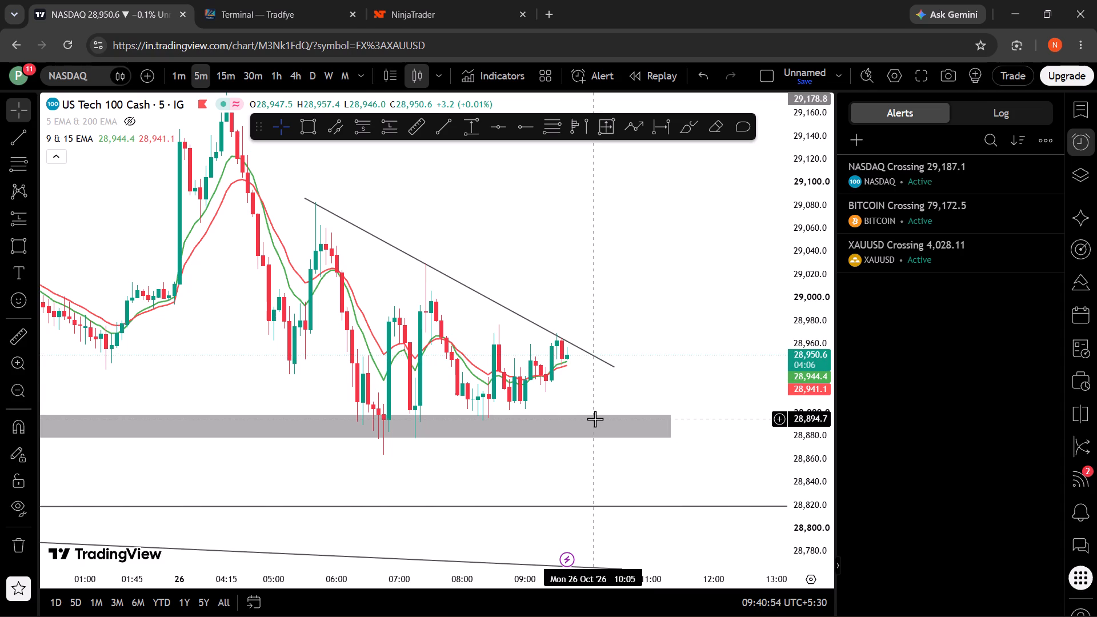
Switch the chart to BITCOIN through its 79,172.5 crossing alert and bring up its short position.
left_click(928, 231)
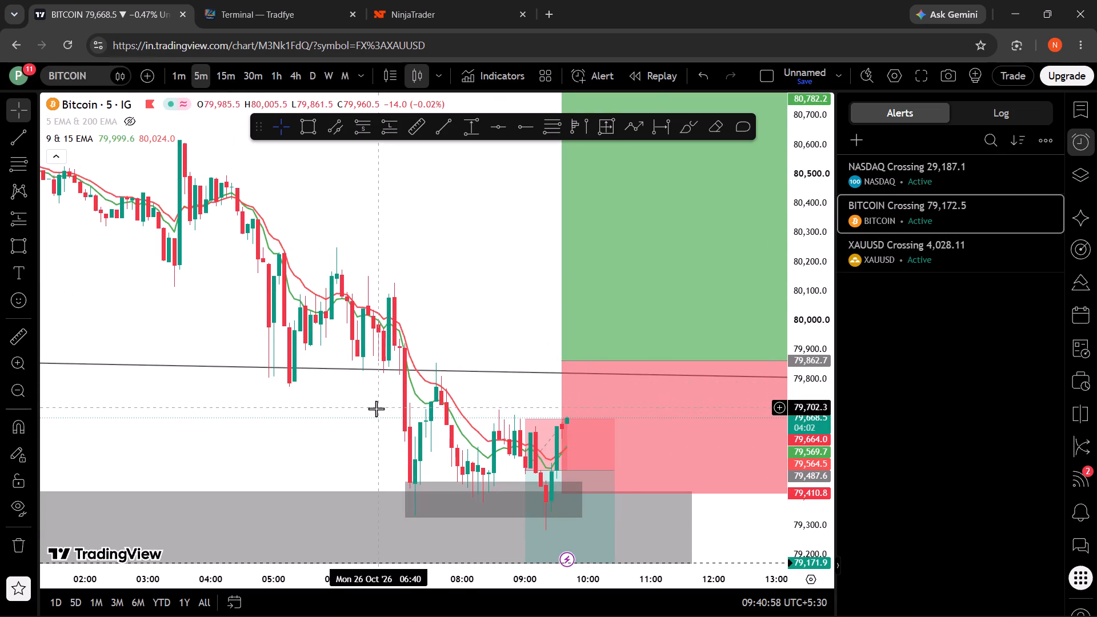
left_click_drag(376, 408, 323, 319)
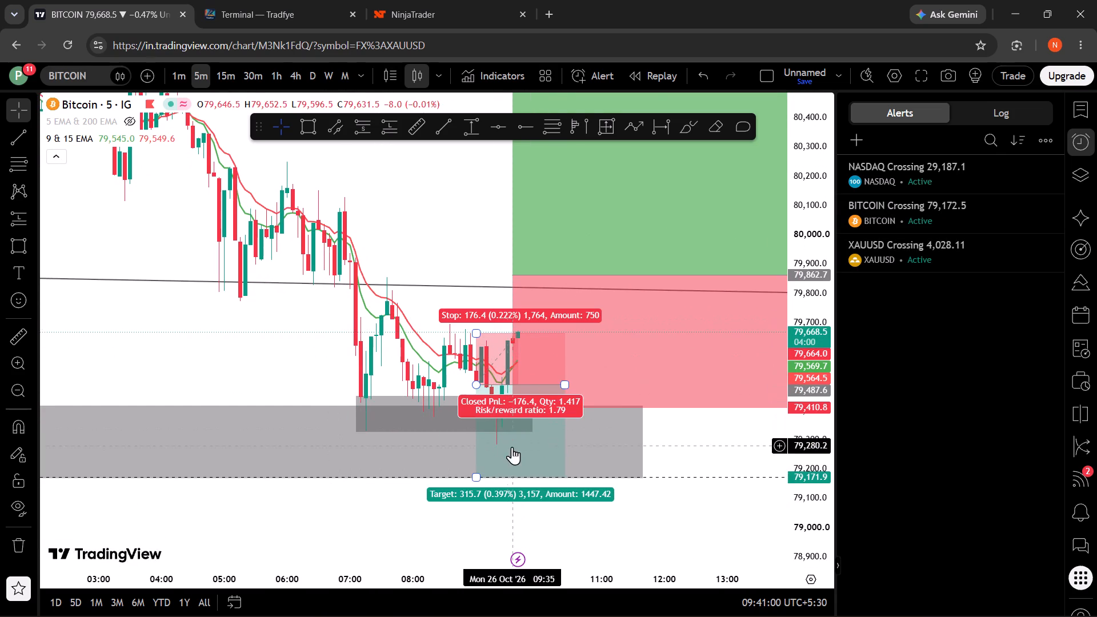
left_click_drag(518, 527, 524, 539)
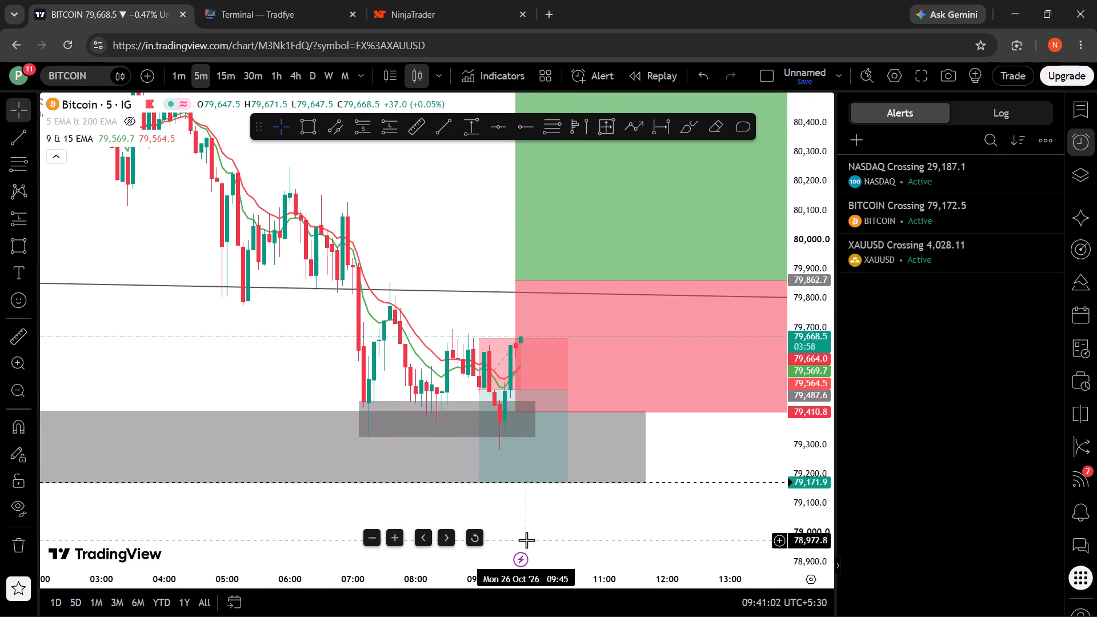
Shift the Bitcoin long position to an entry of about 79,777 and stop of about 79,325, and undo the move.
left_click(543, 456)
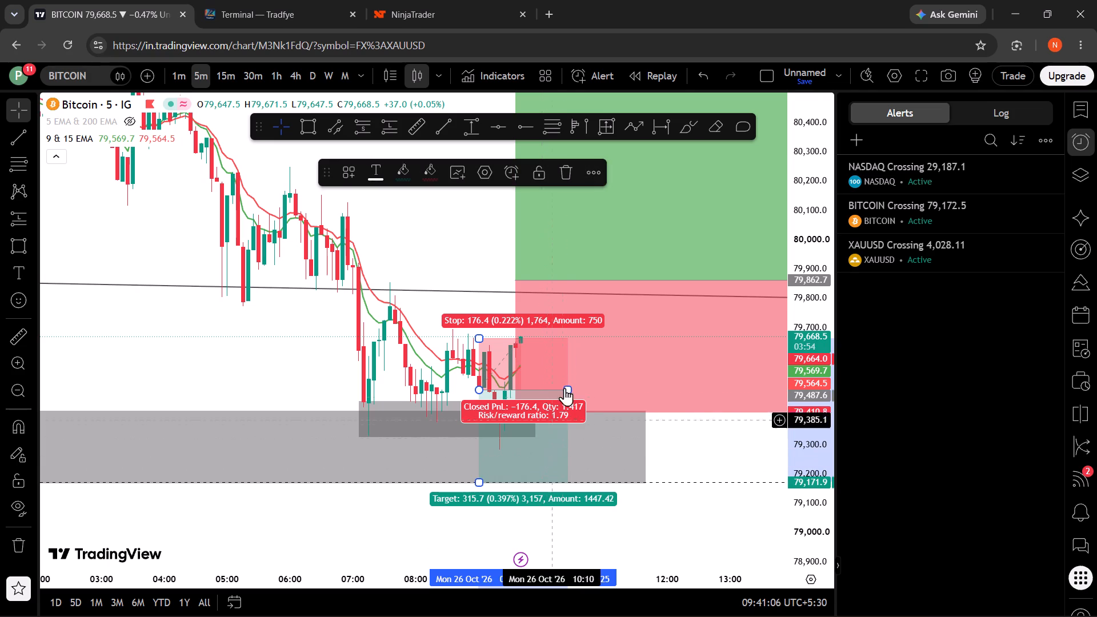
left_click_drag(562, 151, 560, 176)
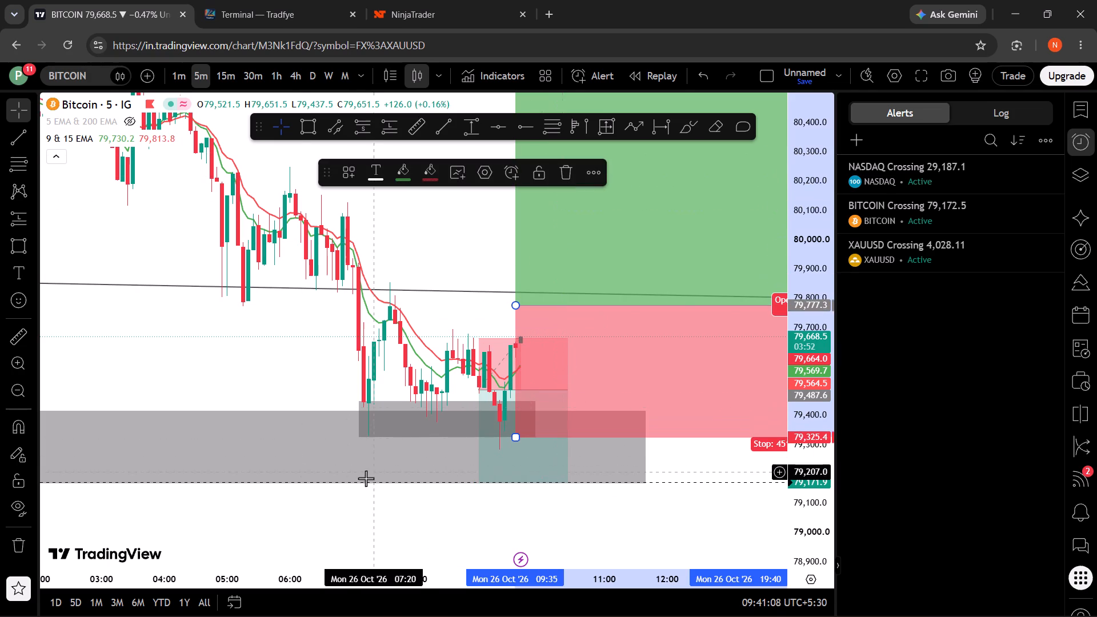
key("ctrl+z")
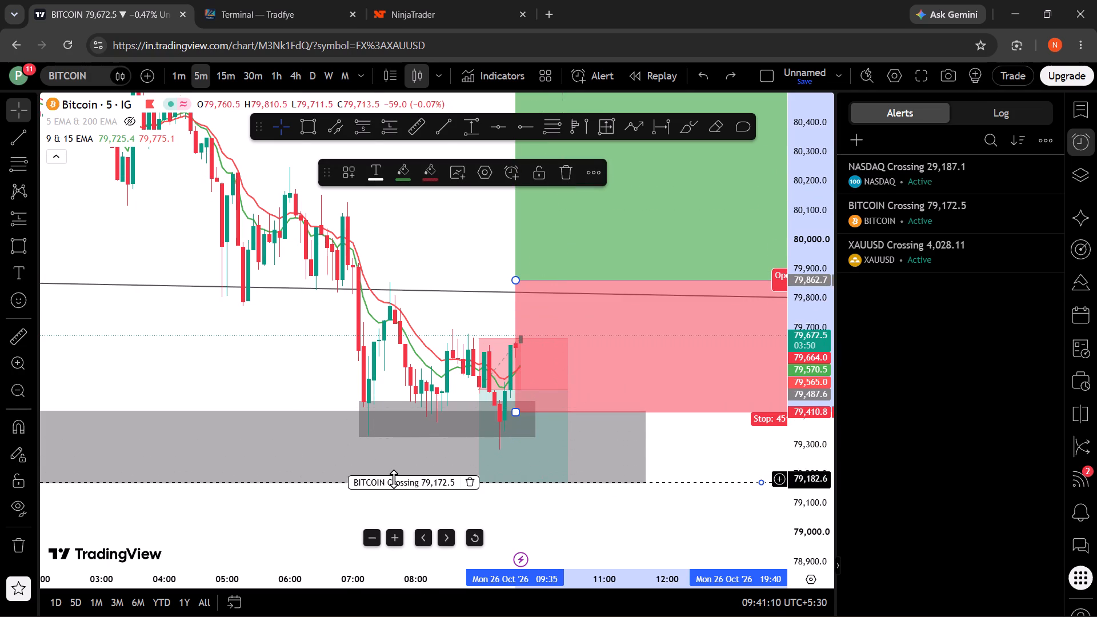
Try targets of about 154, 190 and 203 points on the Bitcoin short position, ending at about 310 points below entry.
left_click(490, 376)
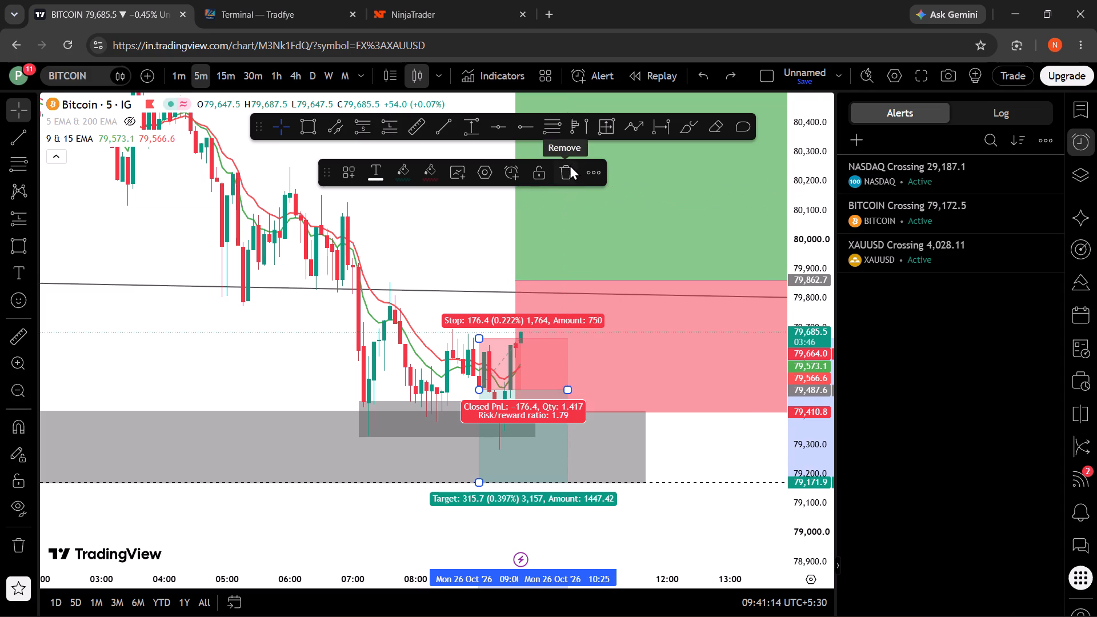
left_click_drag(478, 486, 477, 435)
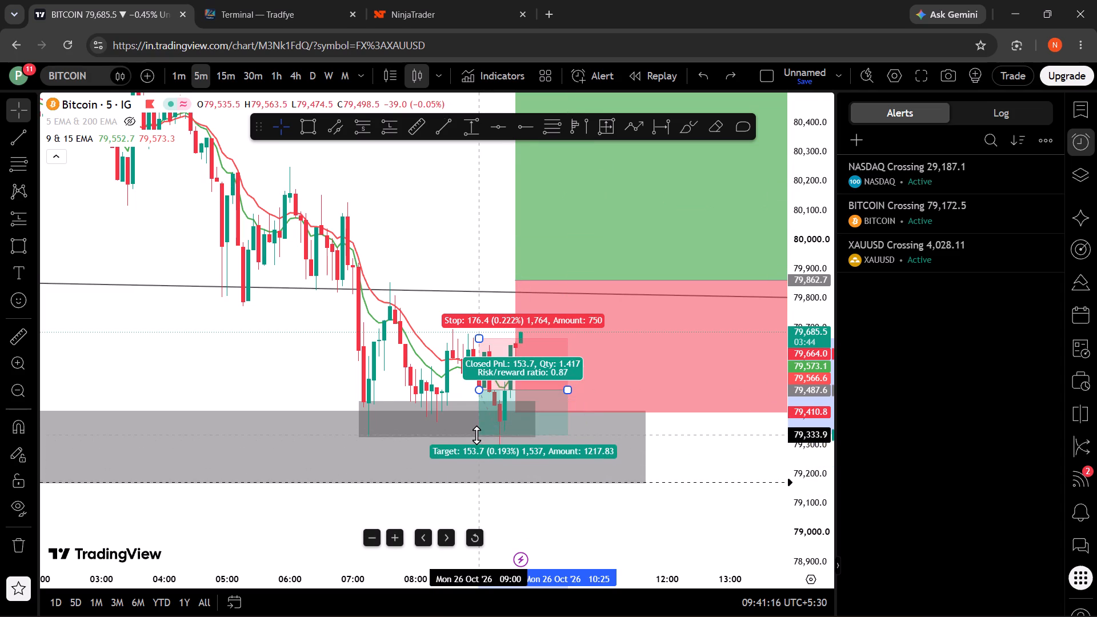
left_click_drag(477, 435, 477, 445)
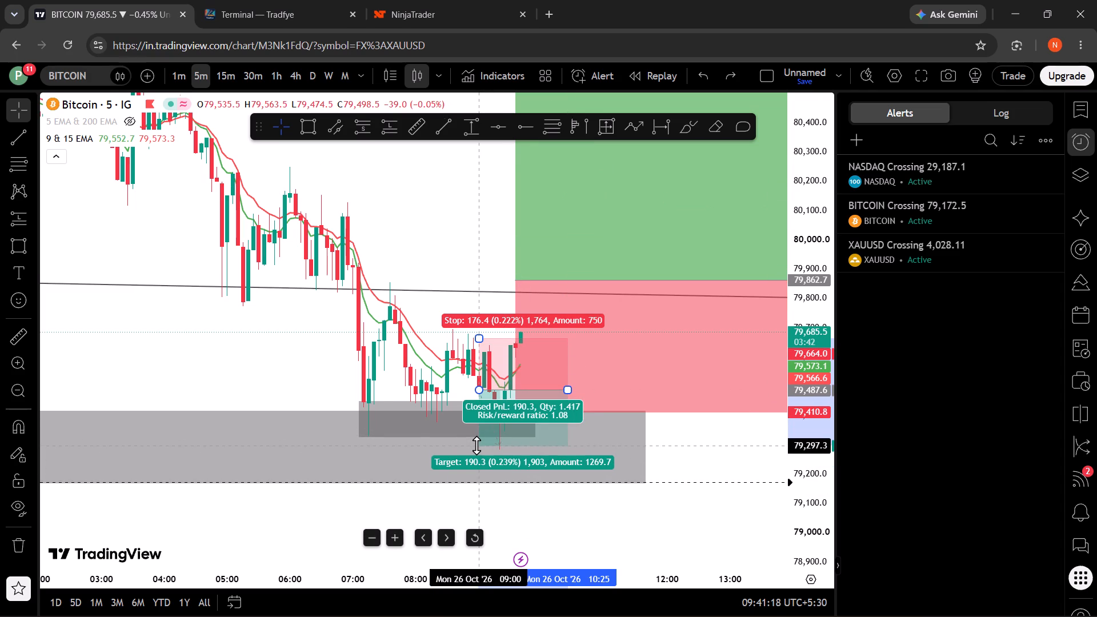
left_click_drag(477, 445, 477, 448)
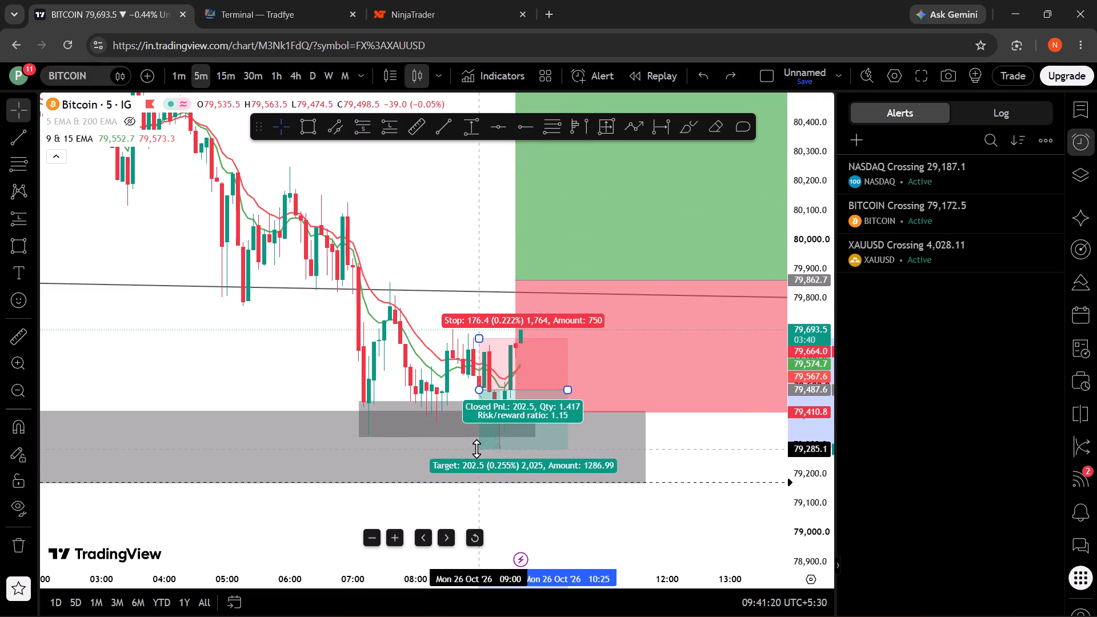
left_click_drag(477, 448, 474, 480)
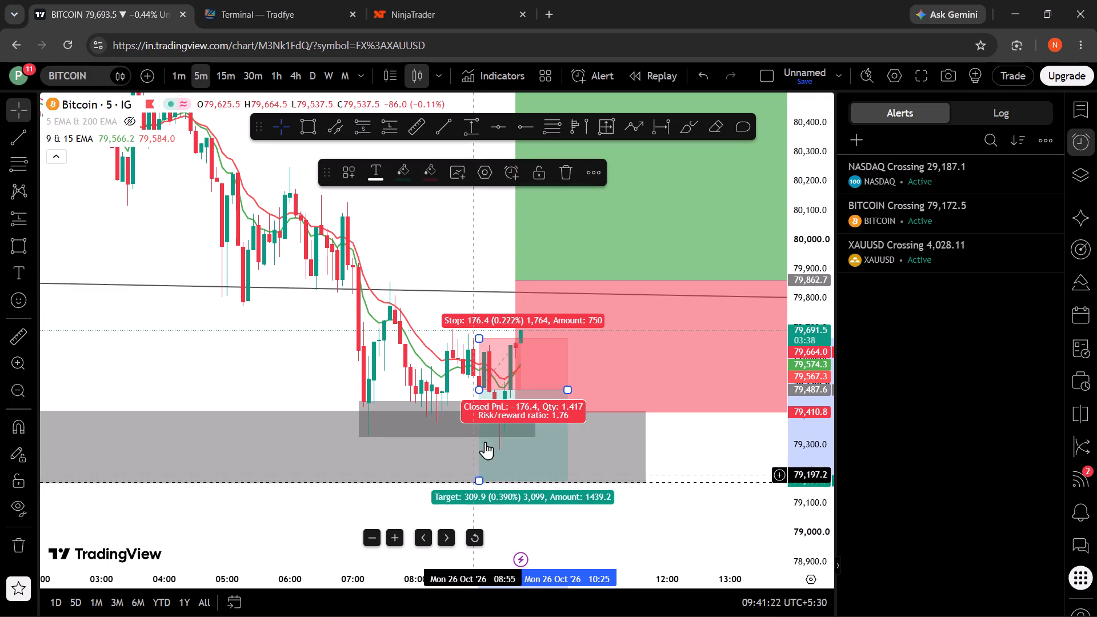
Delete the Bitcoin short position drawn from 09:00 to 10:25.
left_click(574, 172)
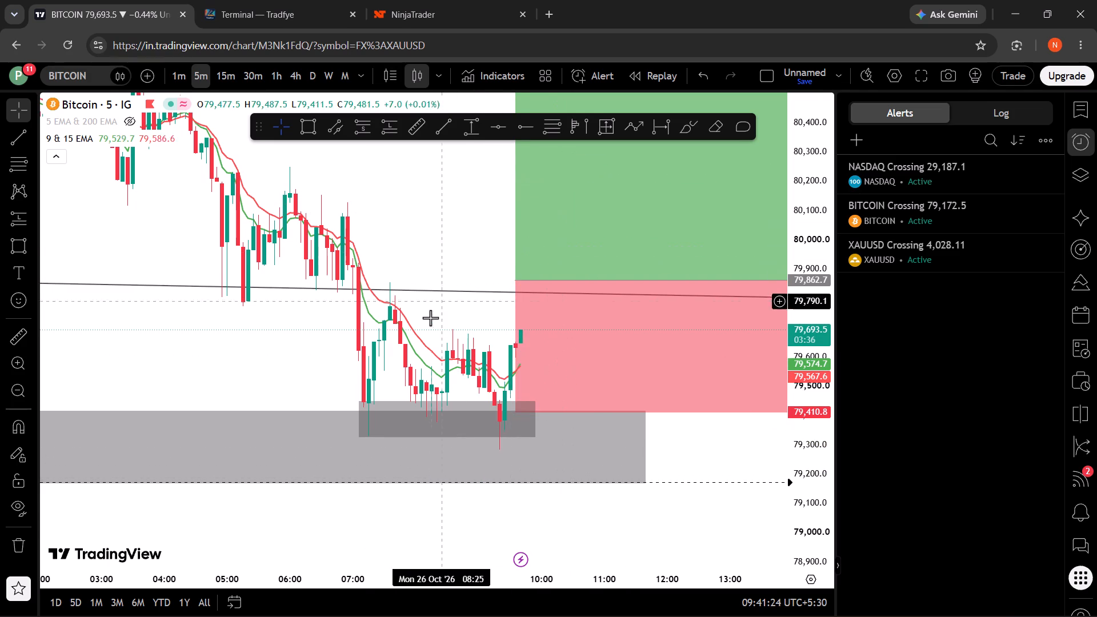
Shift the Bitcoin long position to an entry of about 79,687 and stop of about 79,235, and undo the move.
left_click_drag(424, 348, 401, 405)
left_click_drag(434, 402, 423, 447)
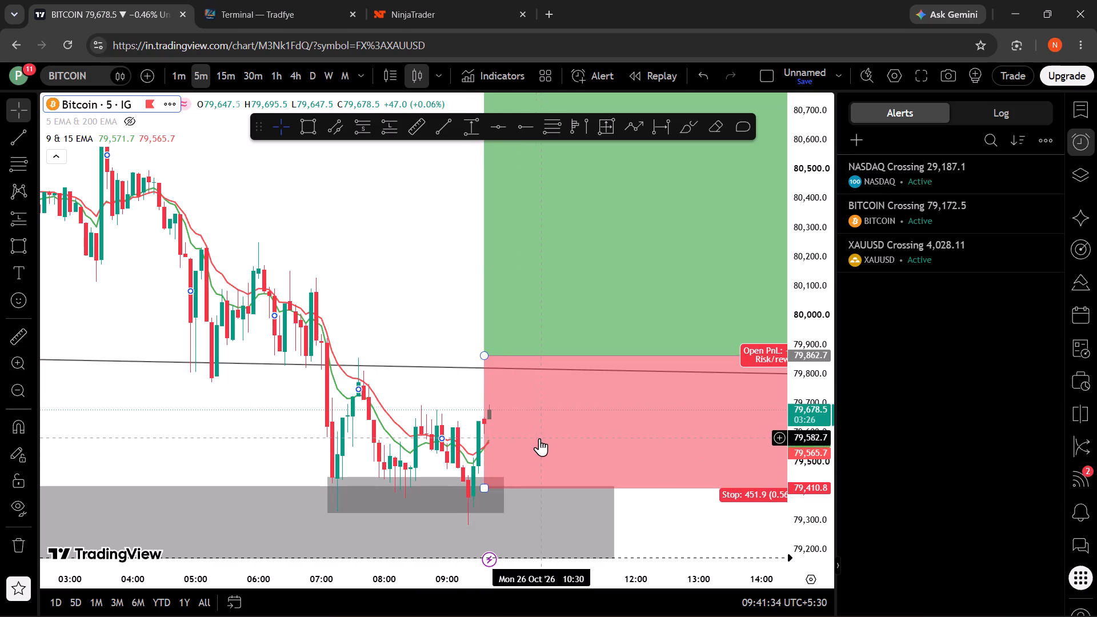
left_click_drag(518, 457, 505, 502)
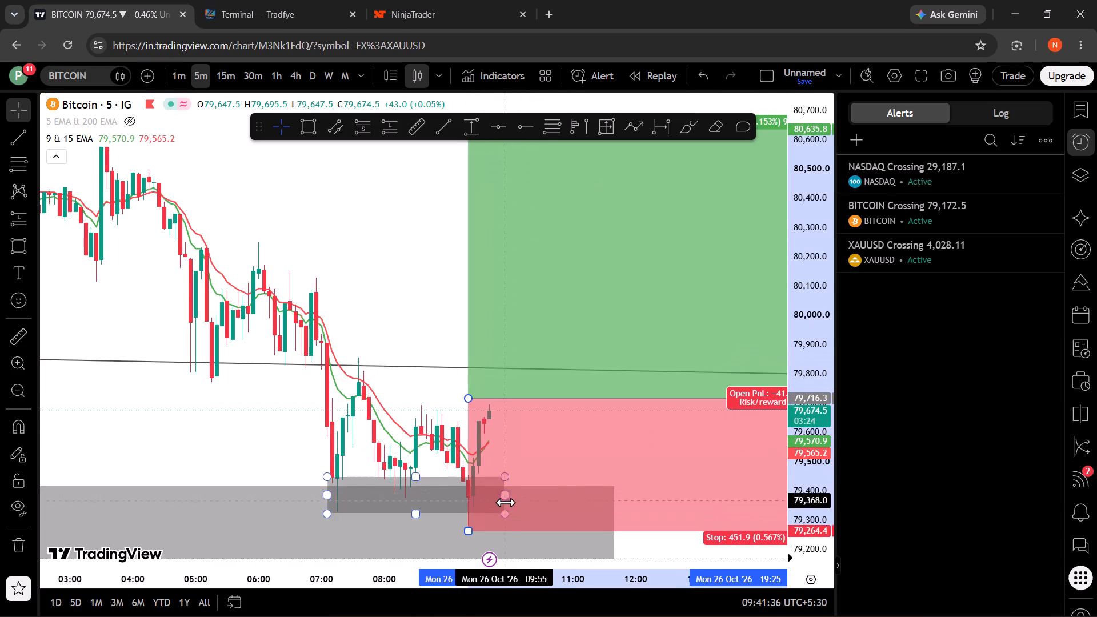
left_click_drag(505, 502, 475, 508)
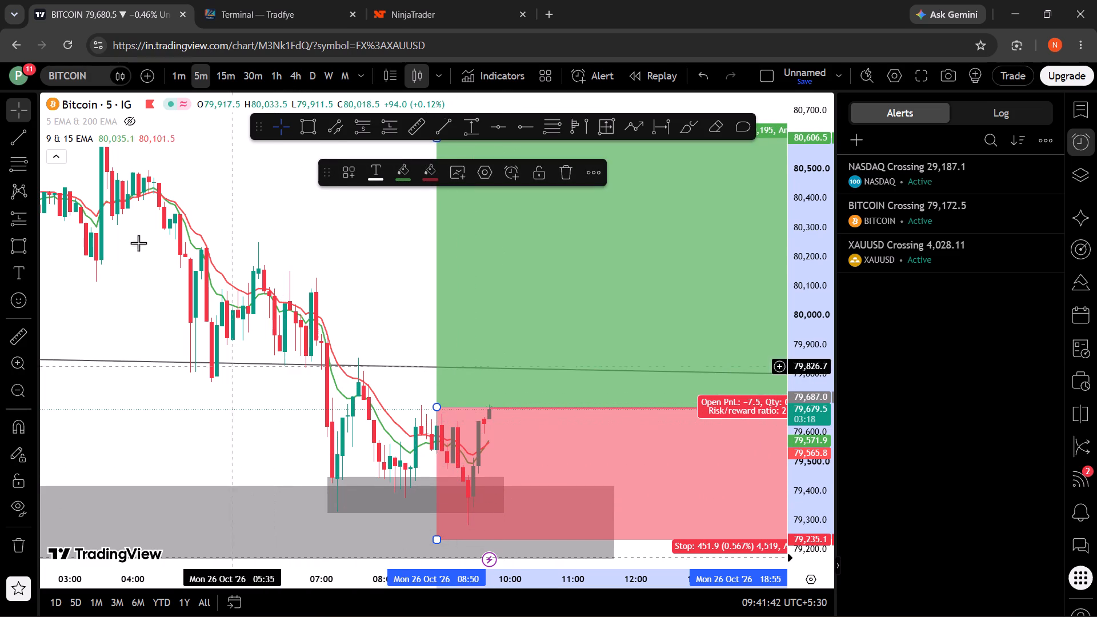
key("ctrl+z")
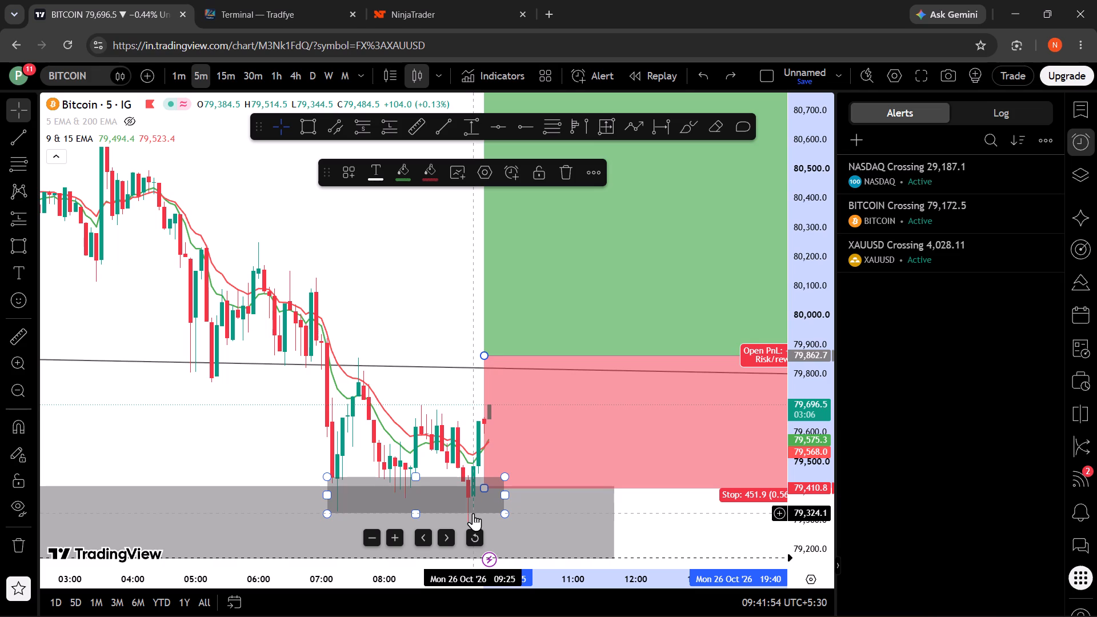
Select the smaller grey zone rectangle spanning 07:05 to 09:55 around the recent Bitcoin lows.
left_click(473, 513)
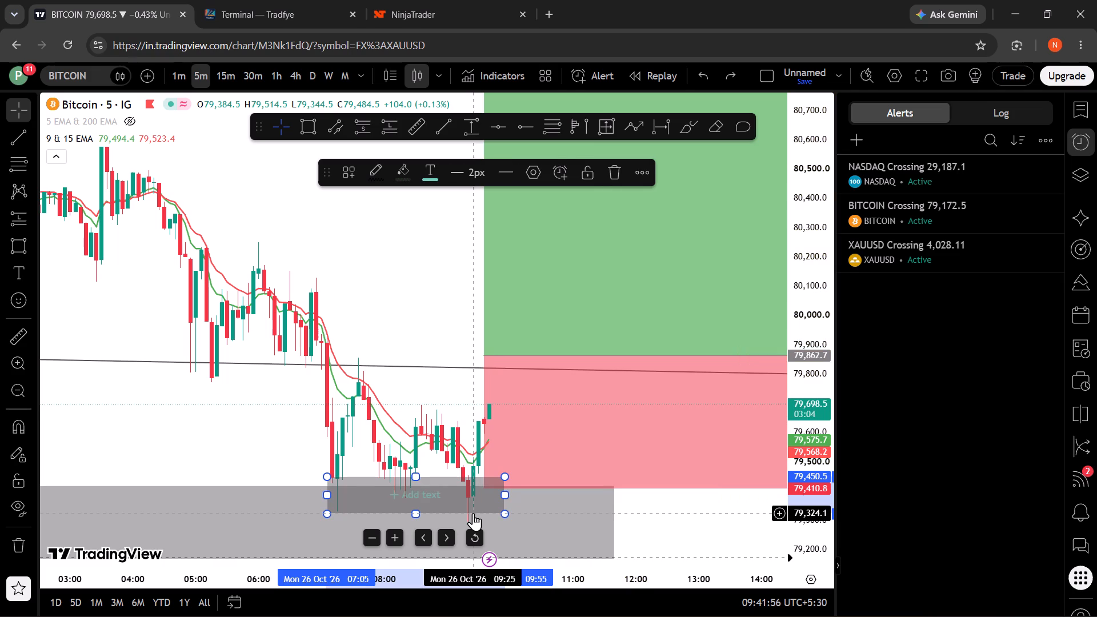
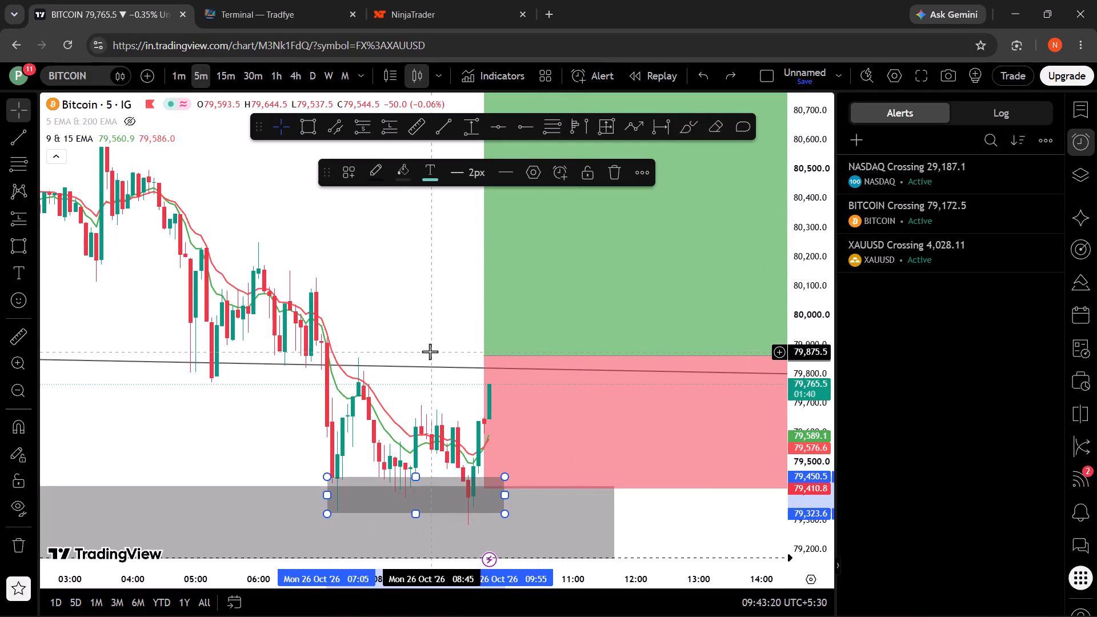
Clear the zone rectangle selection and examine Bitcoin's current 5-minute candle against the long position's entry level and the sloping trend line.
left_click(431, 356)
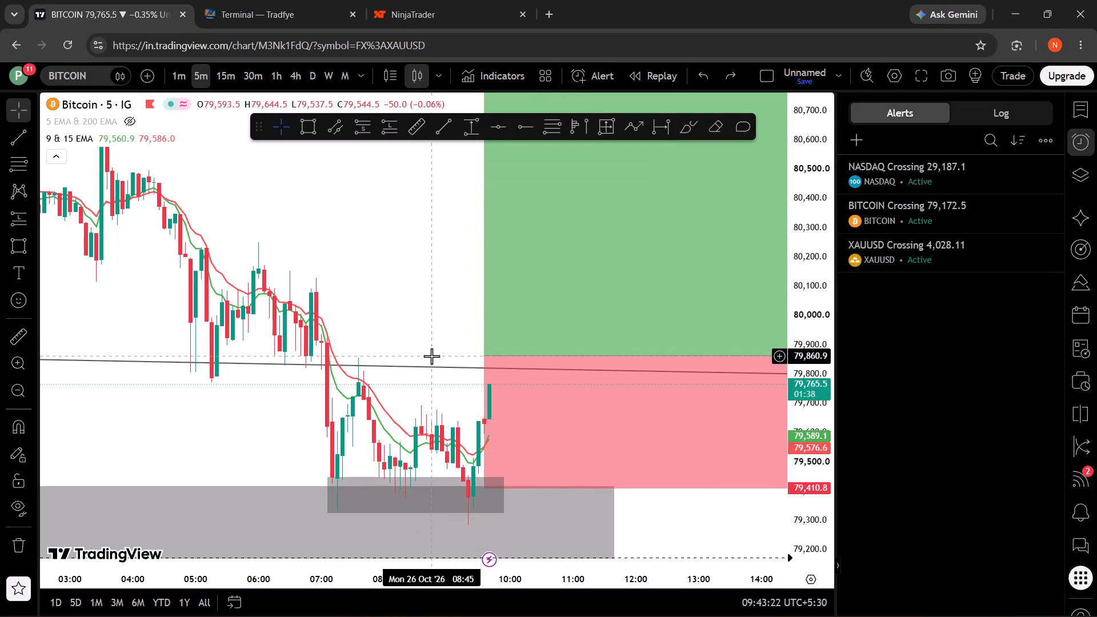
left_click(457, 307)
left_click_drag(457, 307, 454, 312)
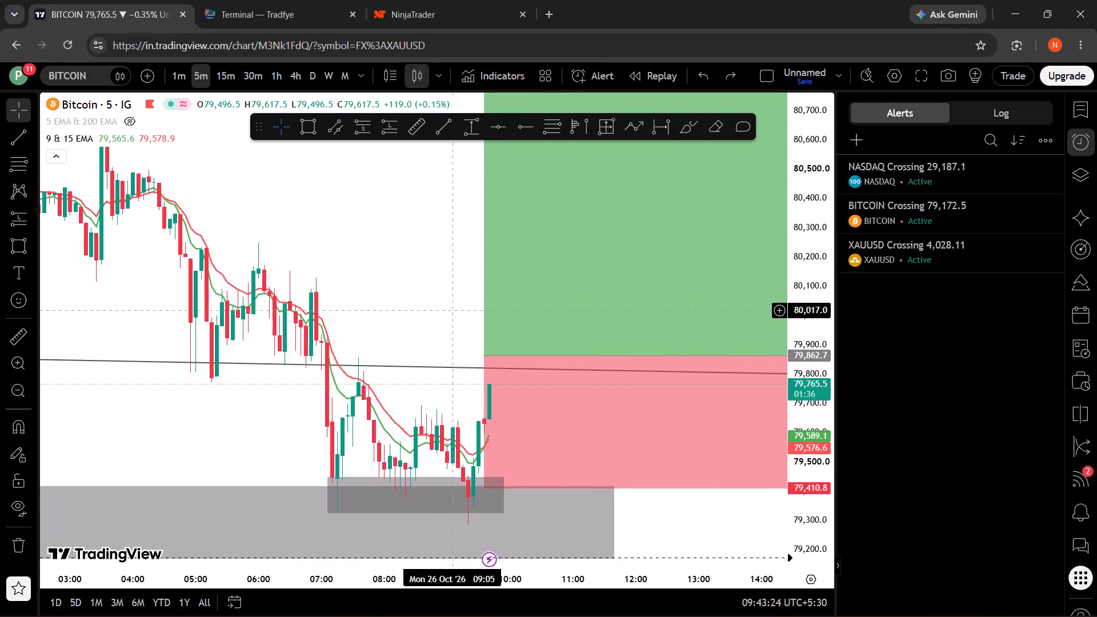
left_click_drag(454, 312, 448, 329)
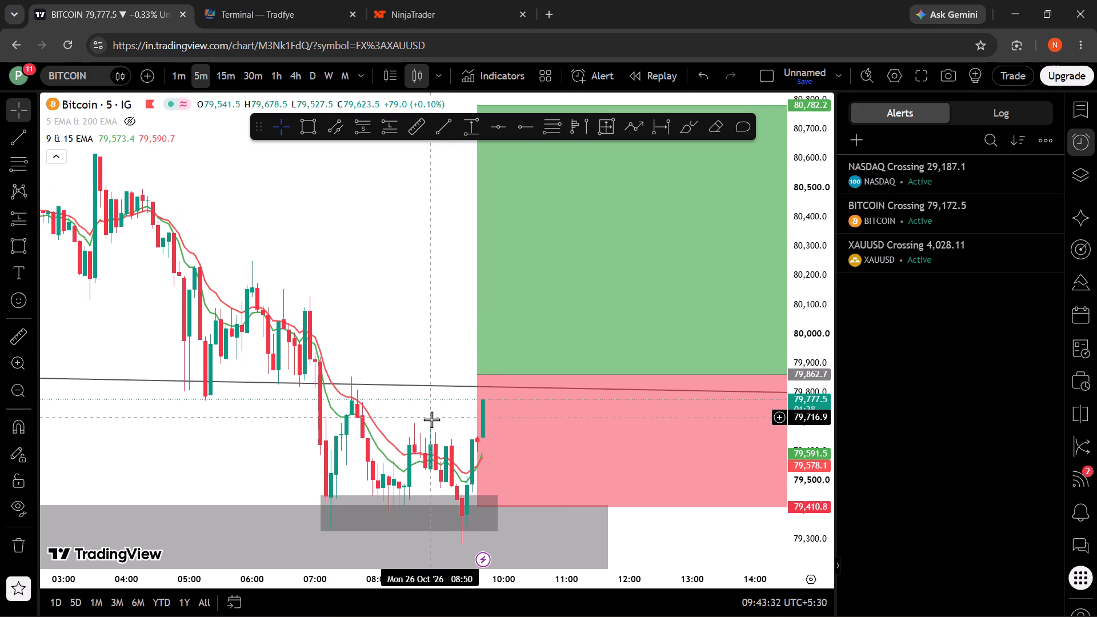
left_click_drag(433, 421, 434, 385)
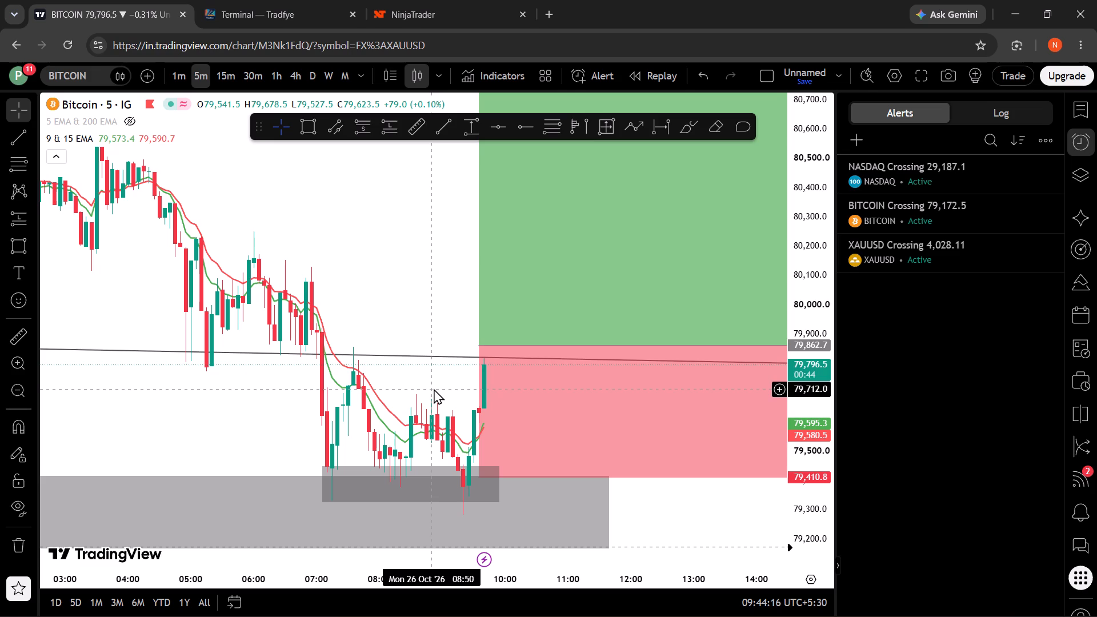
left_click(446, 343)
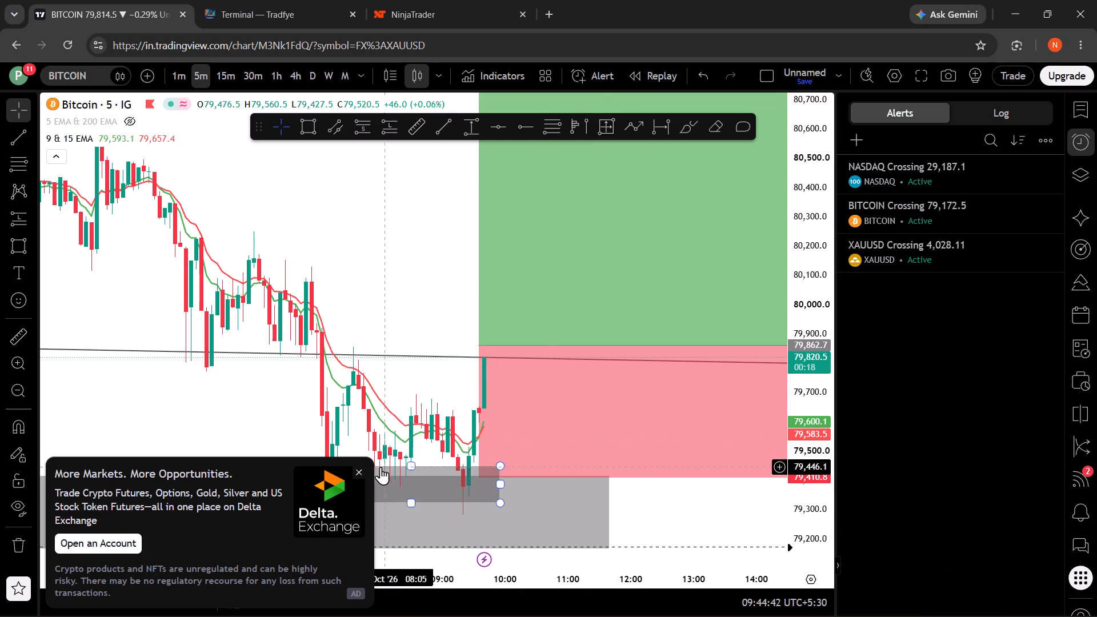
Dismiss the Delta Exchange advertisement covering the chart.
left_click(358, 469)
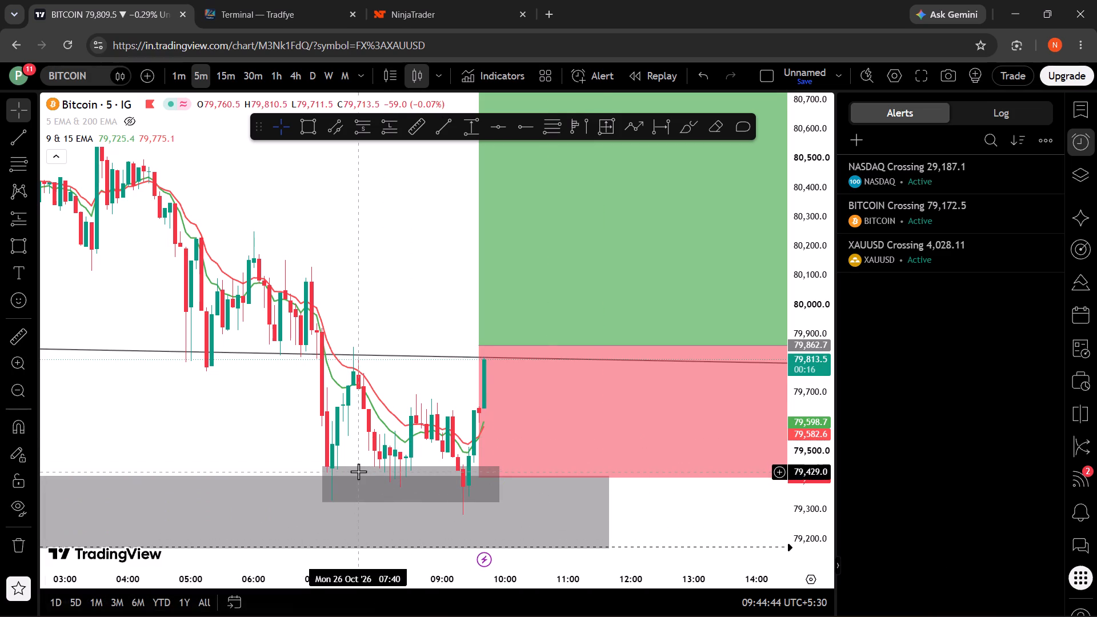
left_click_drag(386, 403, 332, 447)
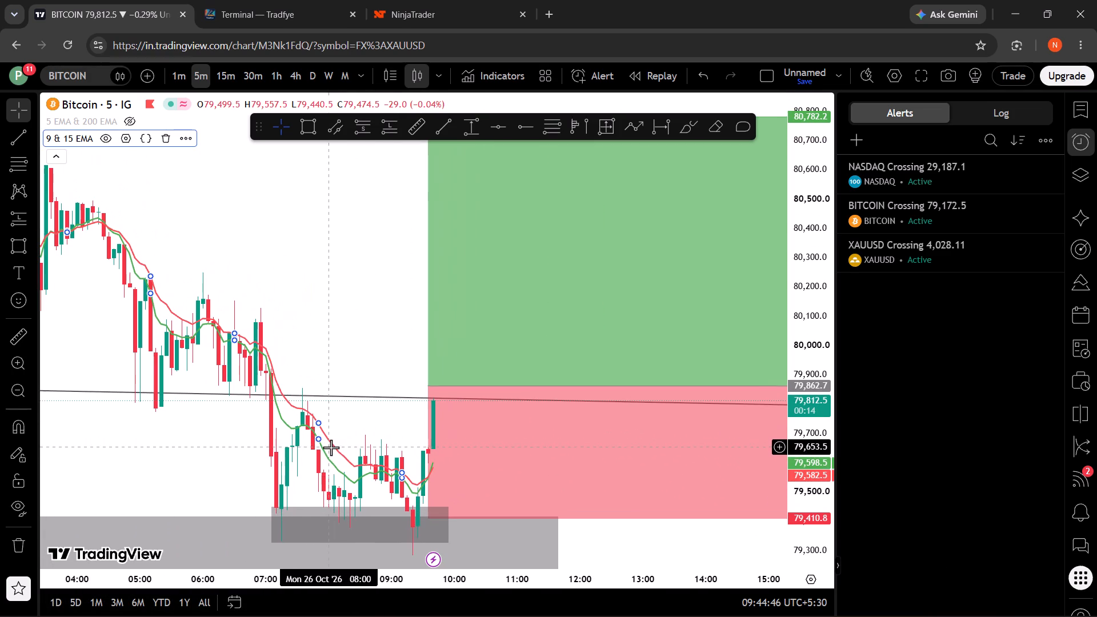
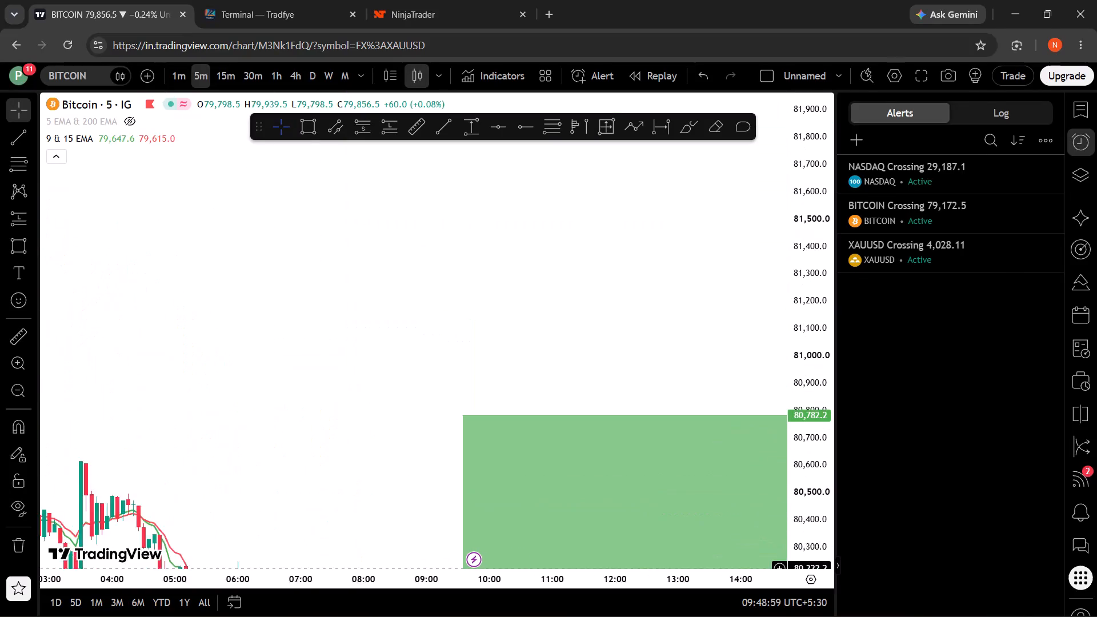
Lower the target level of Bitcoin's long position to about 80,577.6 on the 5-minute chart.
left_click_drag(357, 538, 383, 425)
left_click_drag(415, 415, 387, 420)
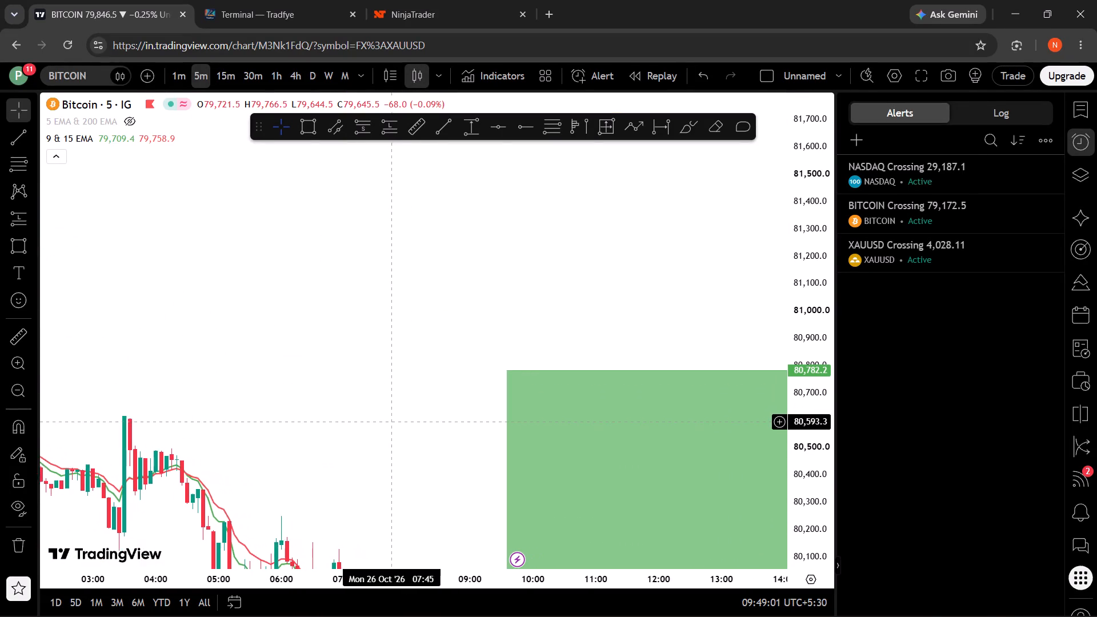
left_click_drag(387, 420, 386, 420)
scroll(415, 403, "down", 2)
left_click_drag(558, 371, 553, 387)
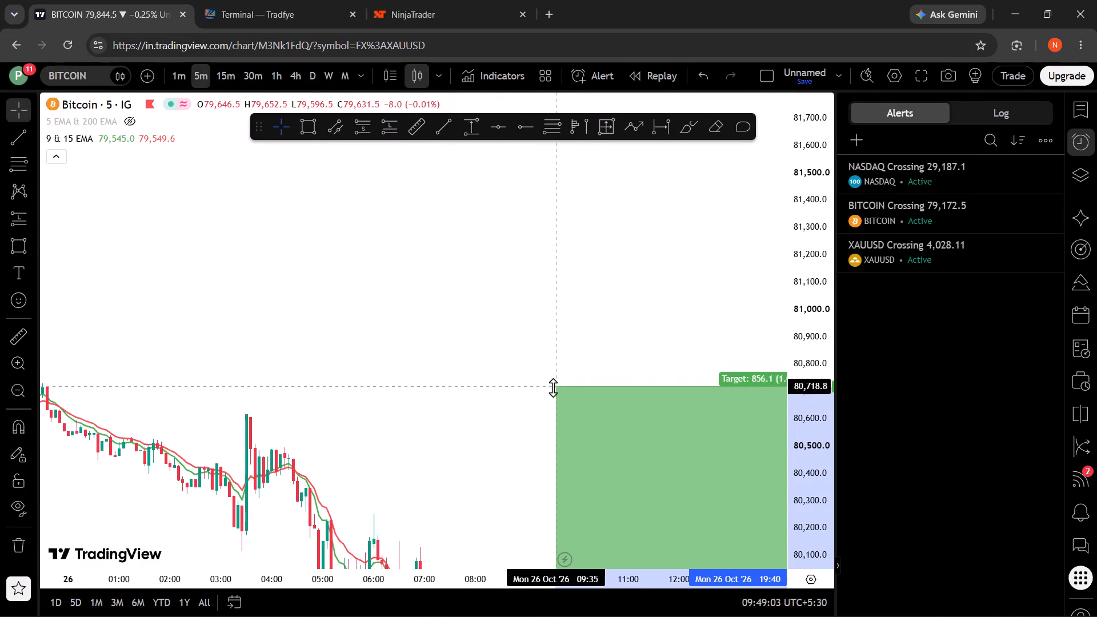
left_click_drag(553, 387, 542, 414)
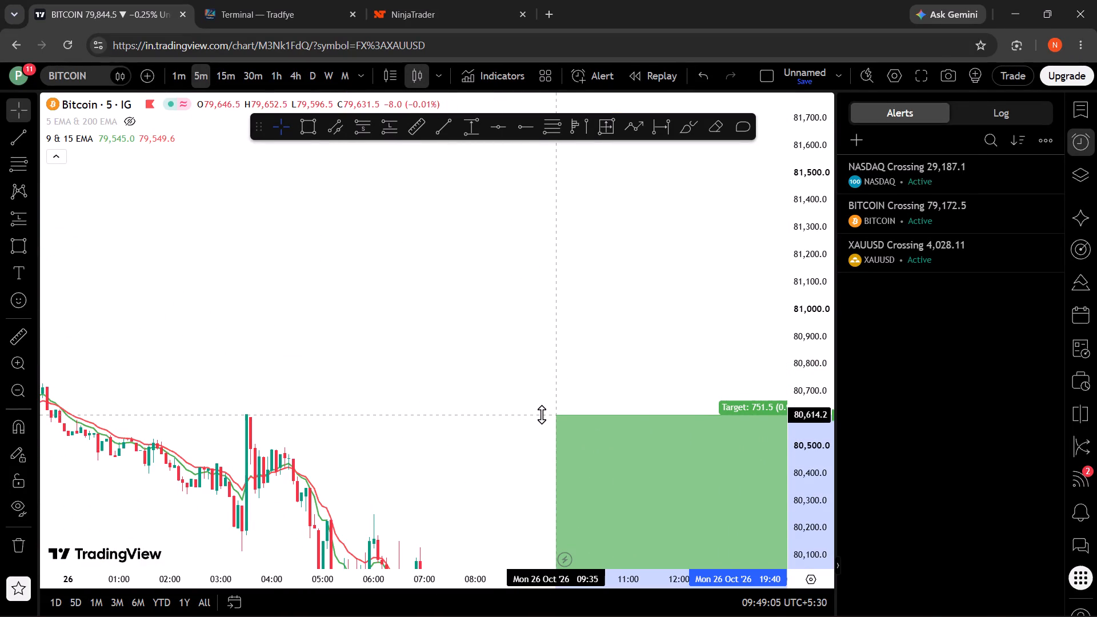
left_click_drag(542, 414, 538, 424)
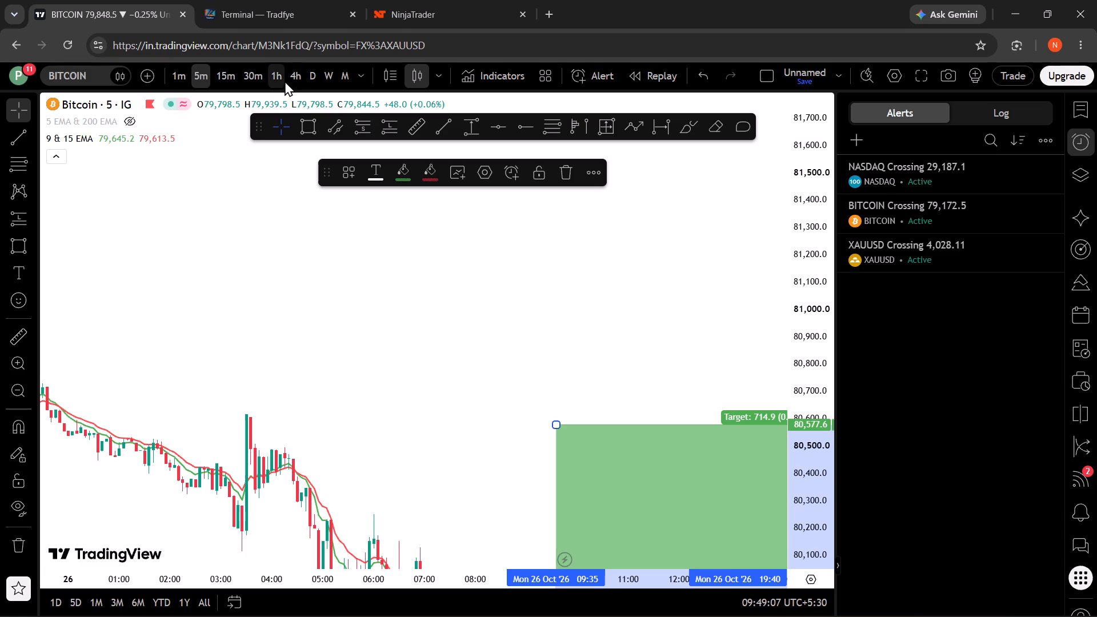
Switch the Bitcoin chart to the 1-hour timeframe.
left_click(285, 81)
left_click_drag(447, 482, 686, 451)
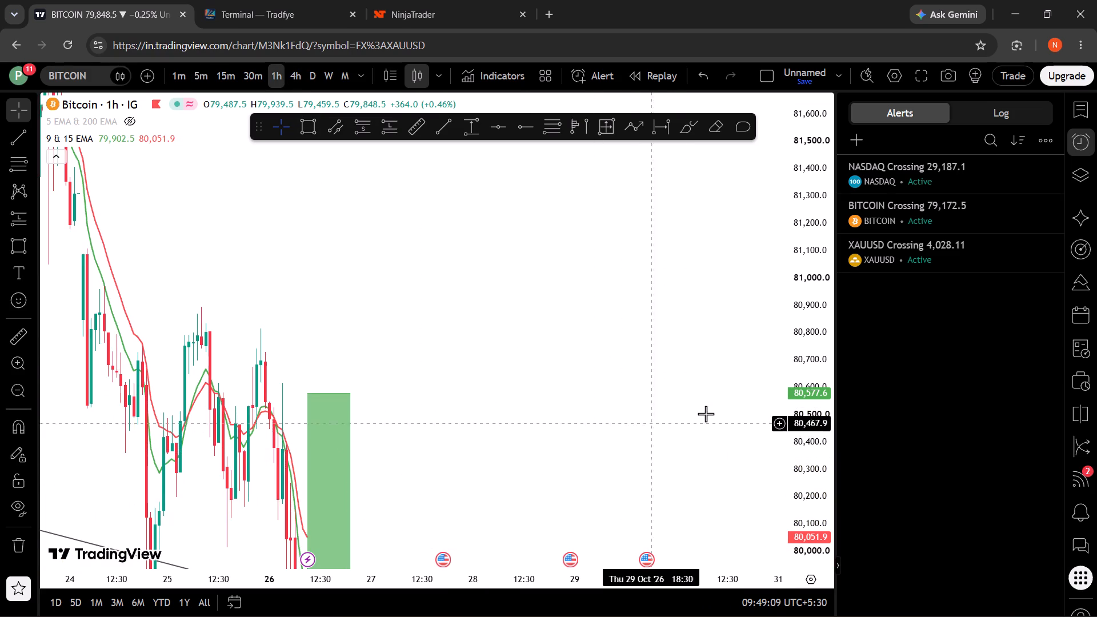
left_click_drag(799, 384, 762, 559)
left_click_drag(586, 376, 746, 431)
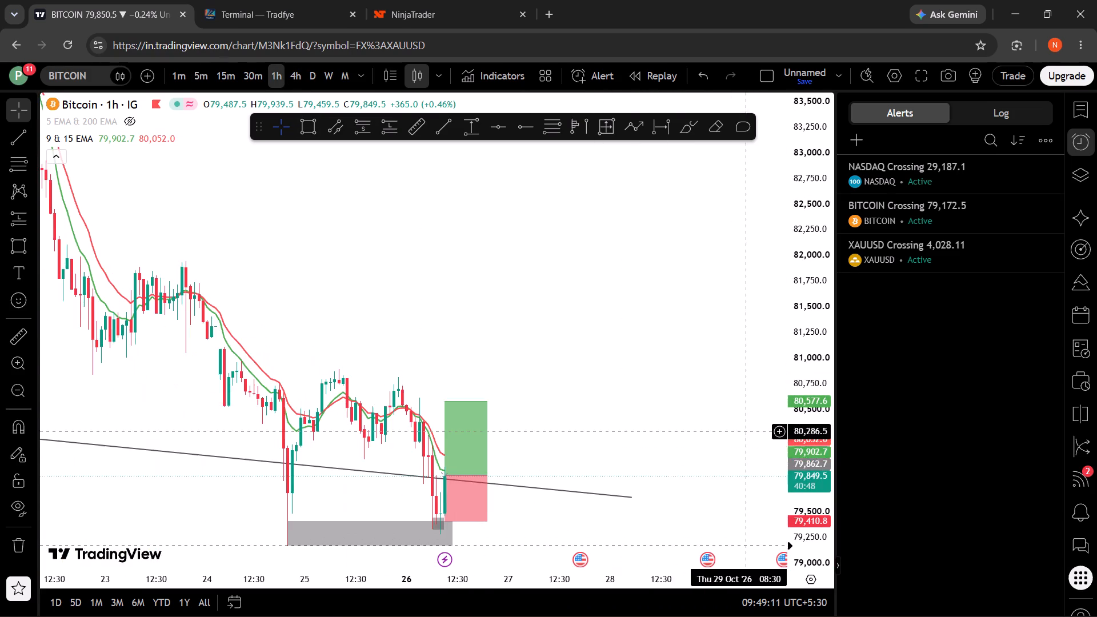
left_click_drag(746, 431, 746, 431)
scroll(619, 404, "down", 3)
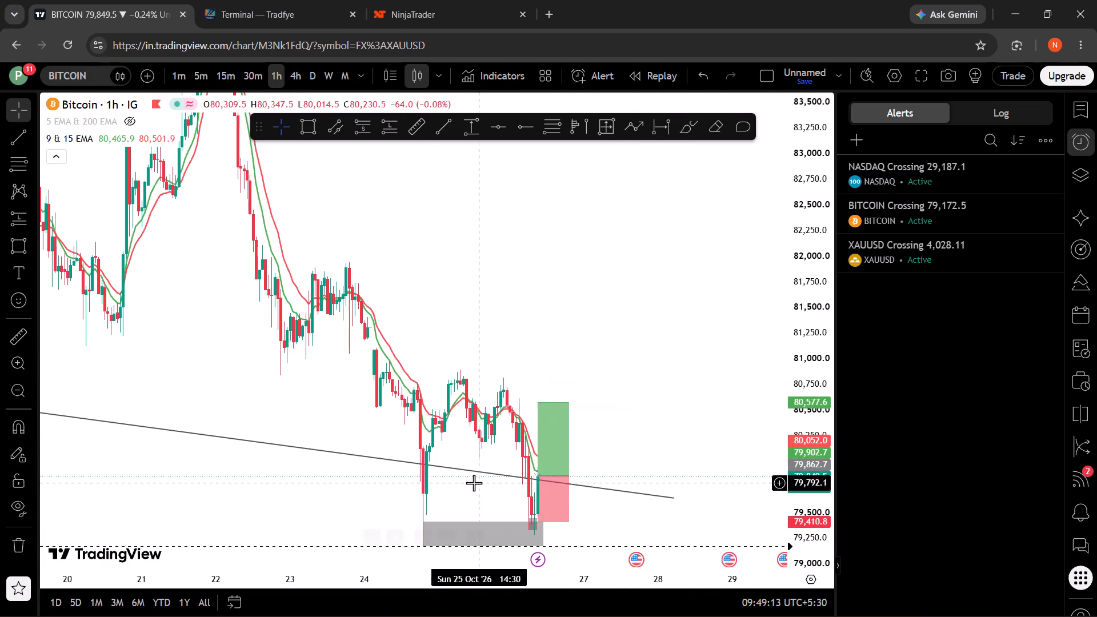
Resize the Bitcoin long position, raising its target to about 80,871.5 and extending its end to Tue 27 Oct '26 14:30.
left_click(442, 454)
left_click_drag(537, 403, 541, 383)
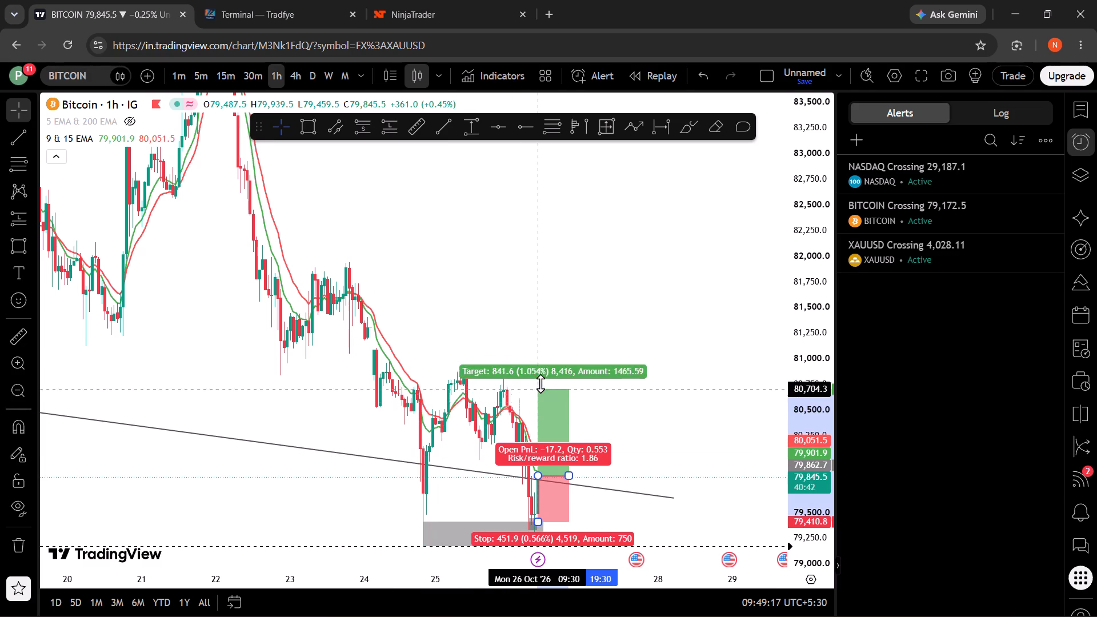
left_click_drag(541, 383, 542, 372)
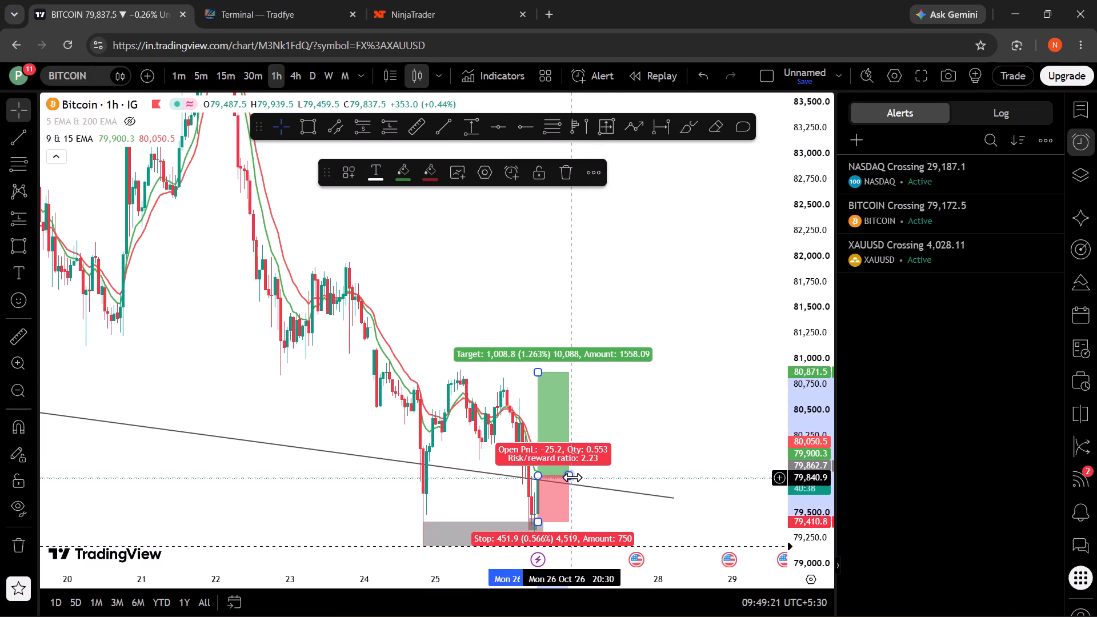
left_click_drag(572, 477, 628, 481)
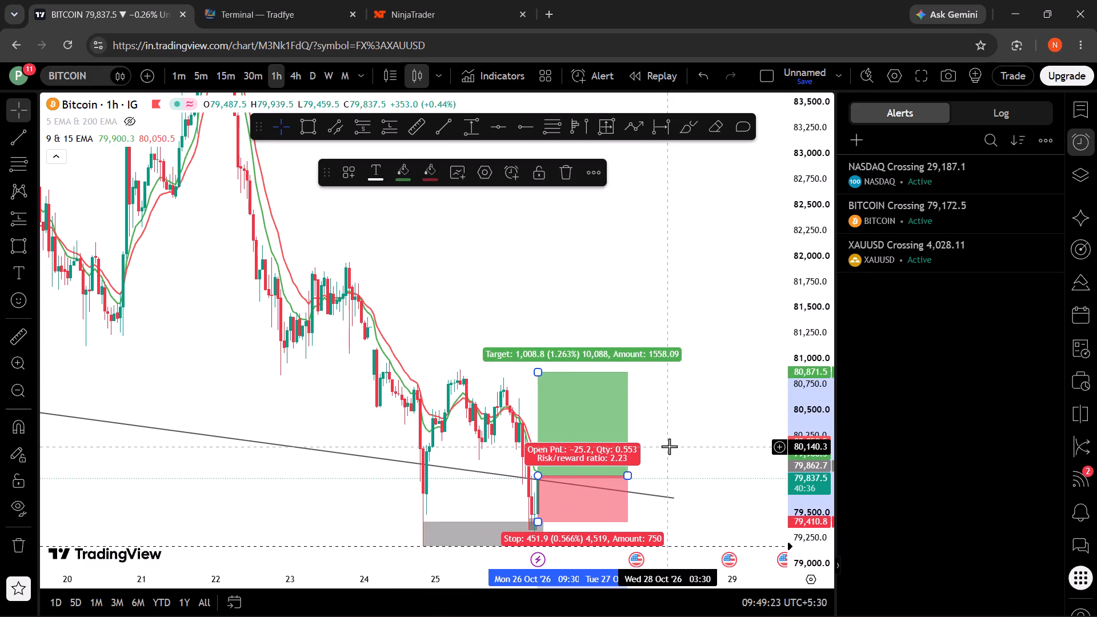
left_click(670, 446)
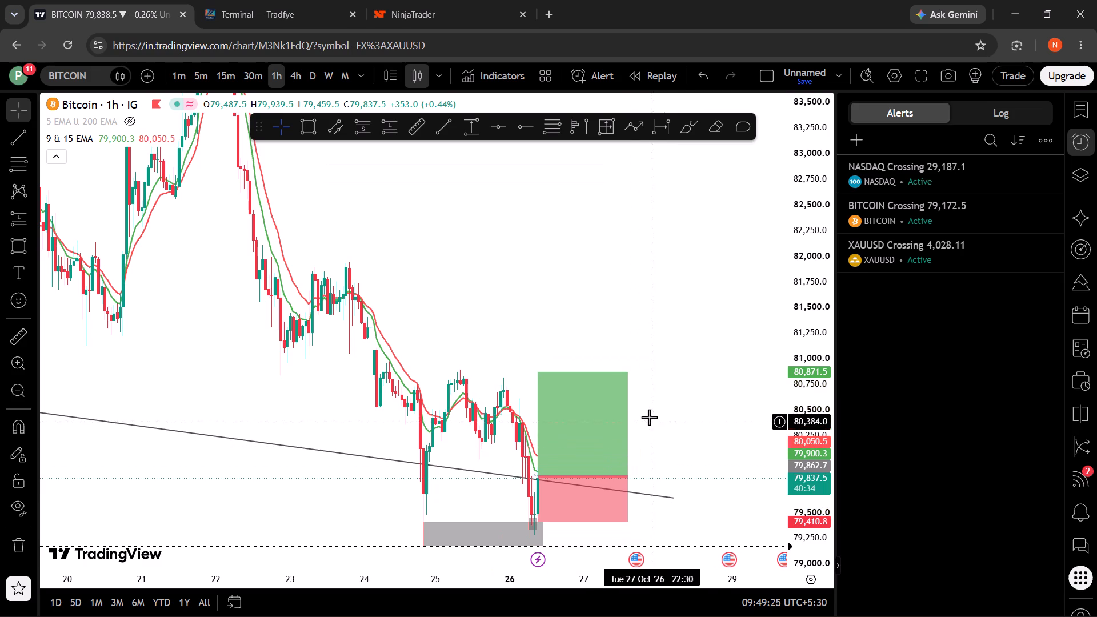
Fine-tune the long position's target to about 80,872.2 and clear its selection.
left_click(800, 467)
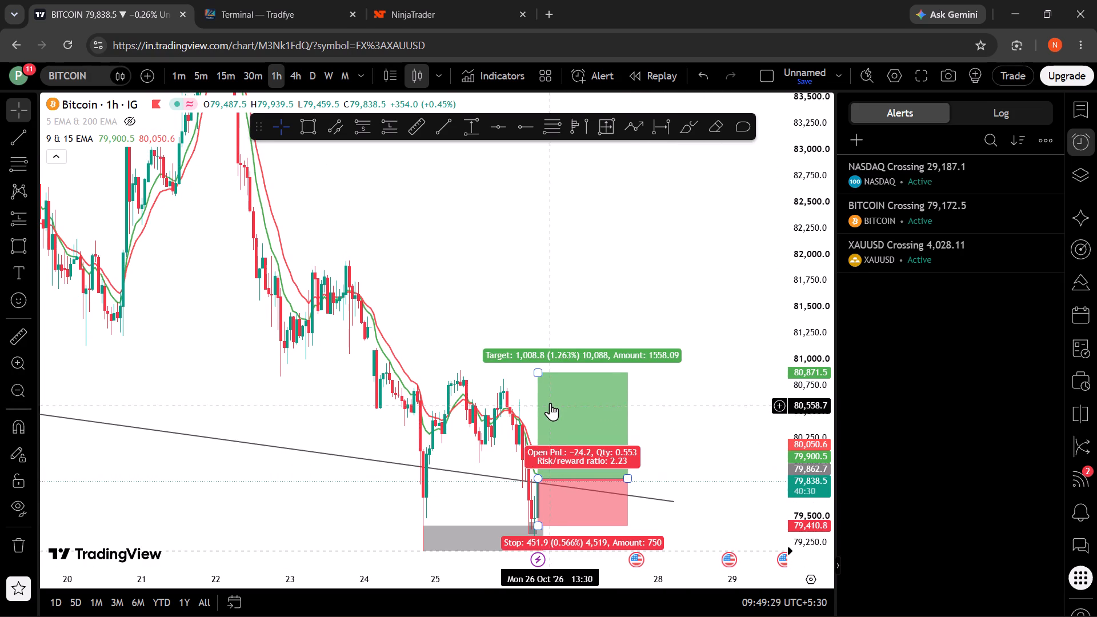
left_click(538, 374)
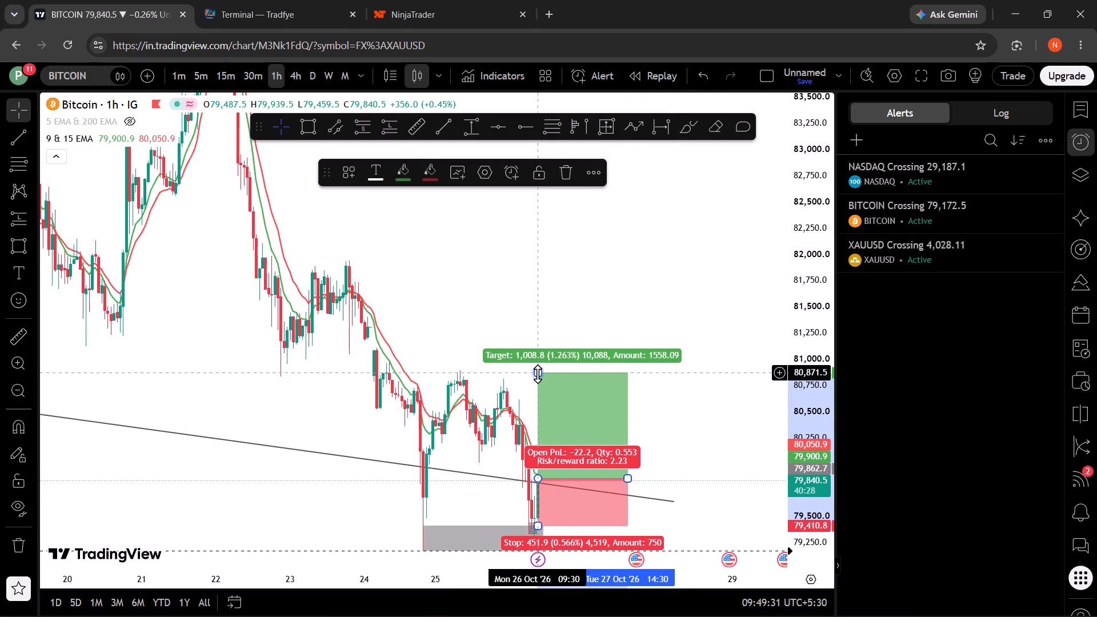
left_click(657, 428)
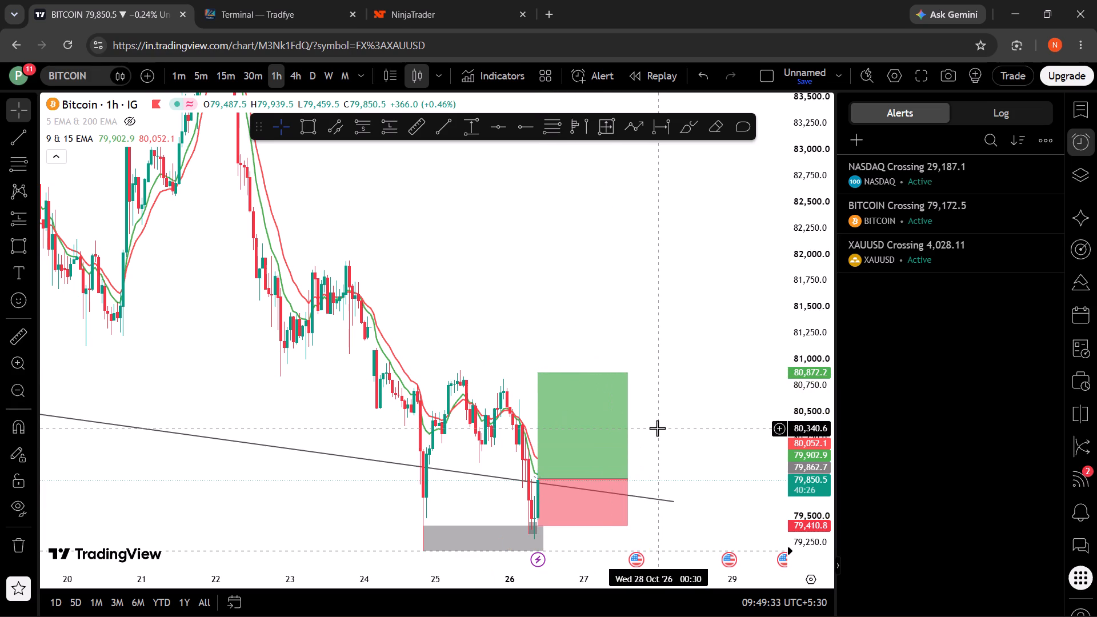
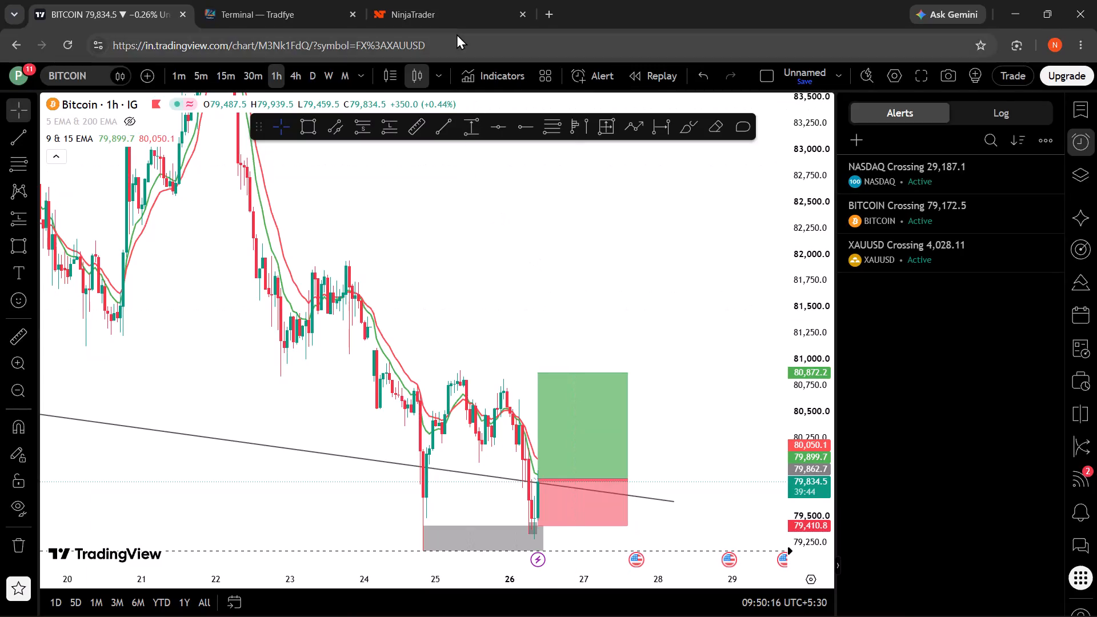
Close the NinjaTrader account registration page and return to the Bitcoin chart.
left_click(457, 34)
left_click(456, 21)
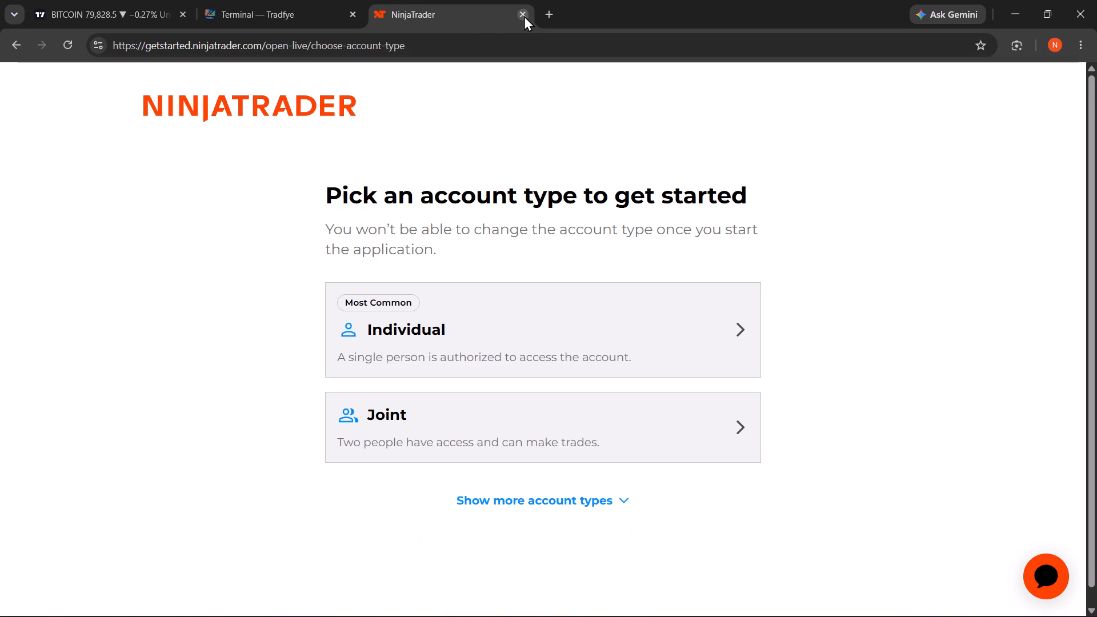
left_click(525, 15)
left_click(255, 10)
left_click(113, 9)
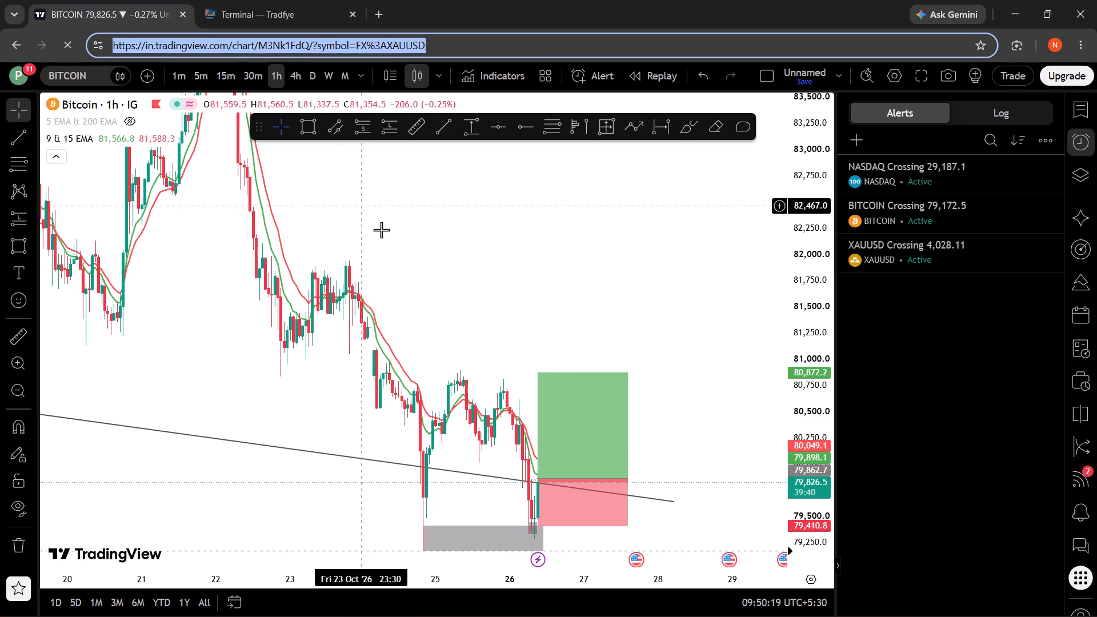
Dismiss the Delta Exchange advertisement covering the Bitcoin chart.
left_click_drag(431, 287, 371, 205)
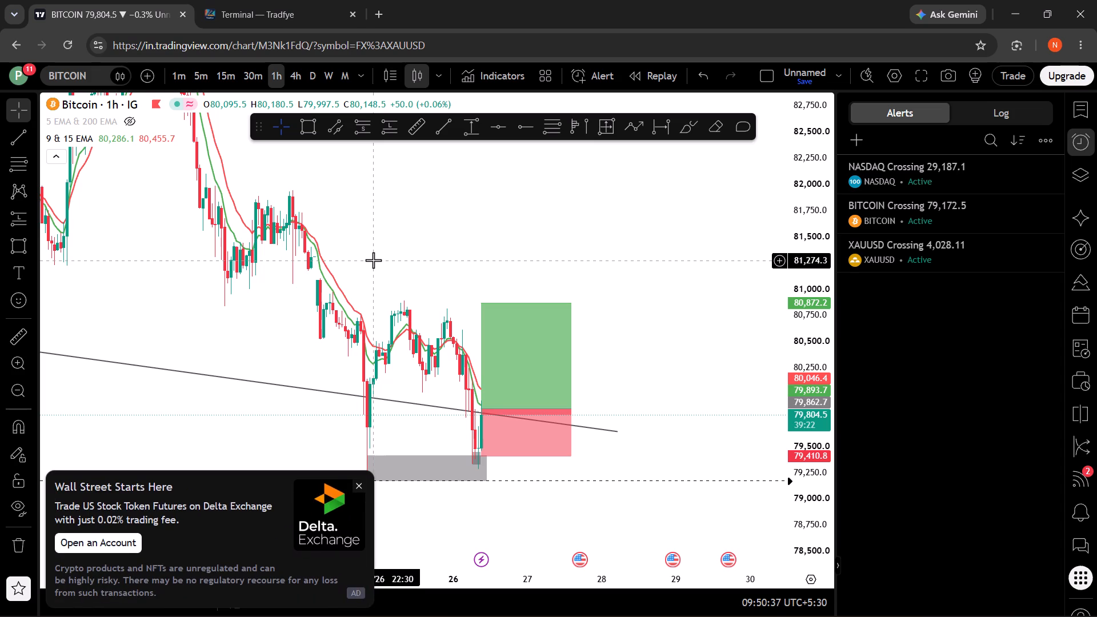
left_click(357, 487)
Examine Bitcoin's 1-hour candles around the long position, the descending trendline and the grey support zone.
left_click_drag(346, 467, 315, 439)
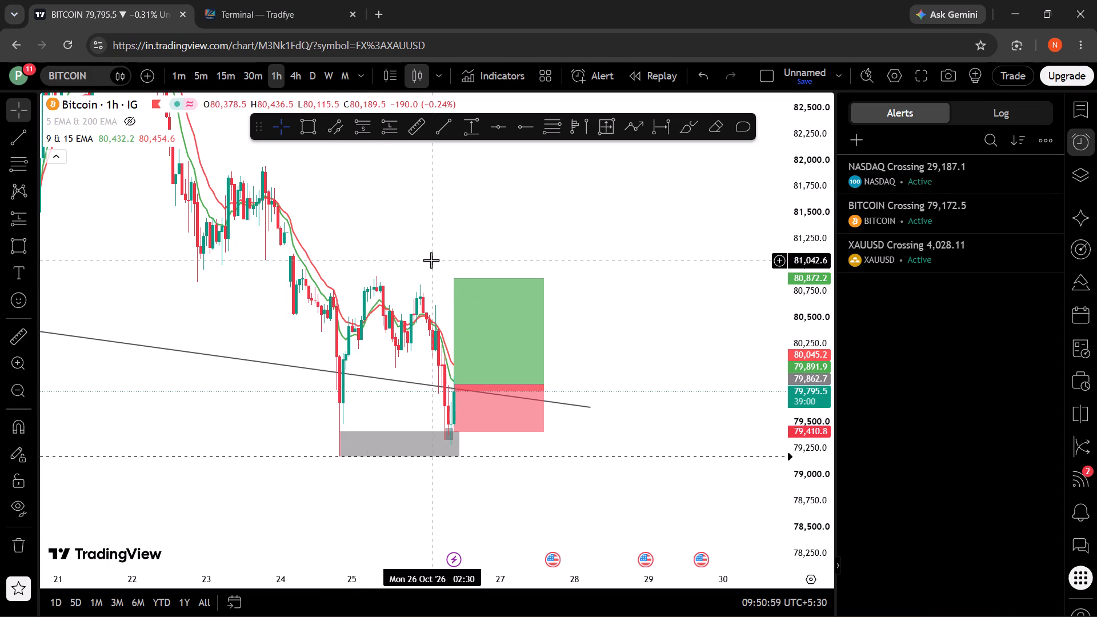
left_click_drag(431, 260, 430, 248)
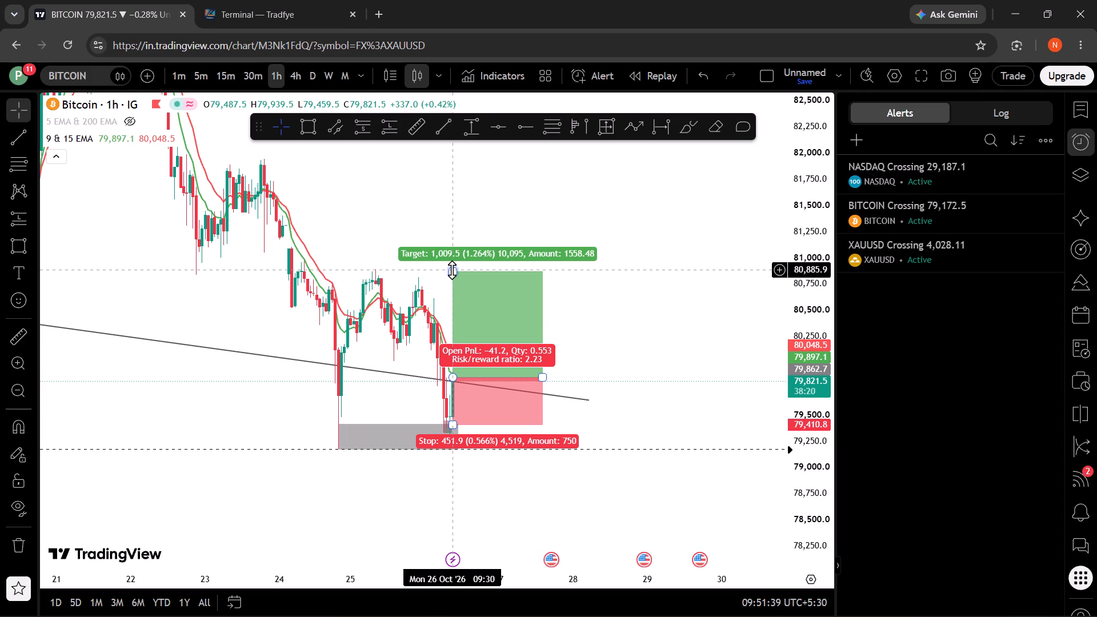
left_click(600, 350)
scroll(600, 350, "up", 3)
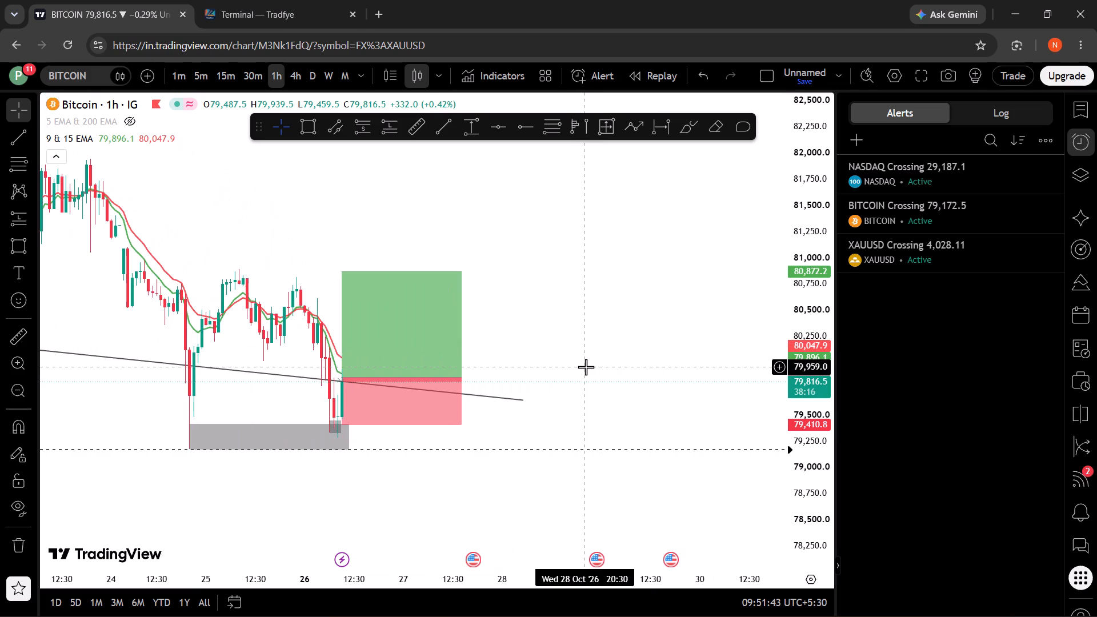
scroll(586, 367, "up", 3)
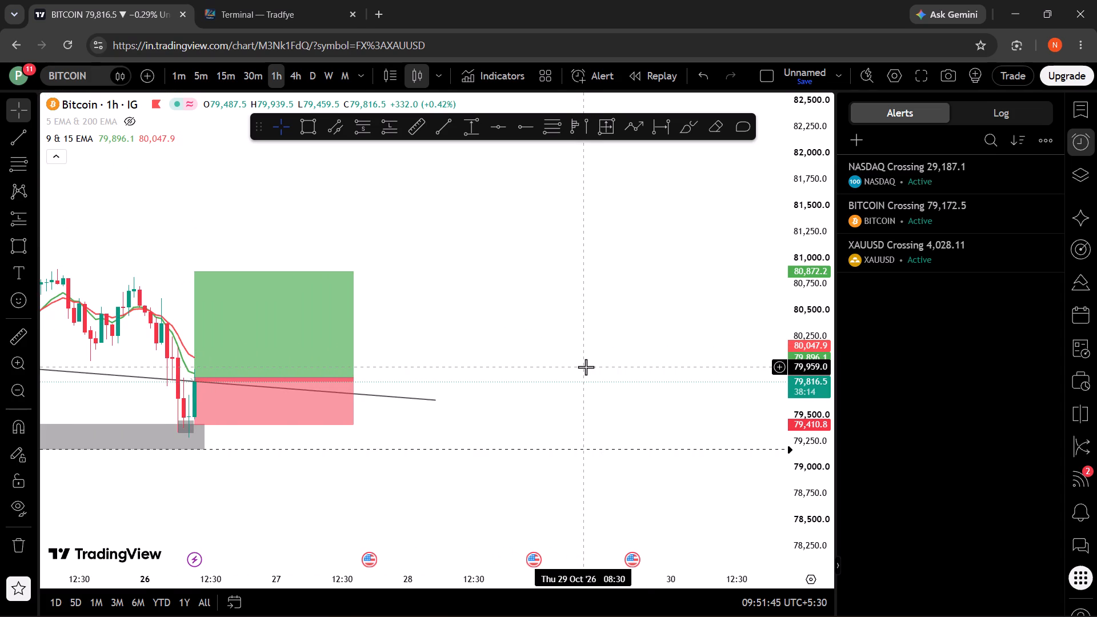
left_click_drag(531, 370, 601, 375)
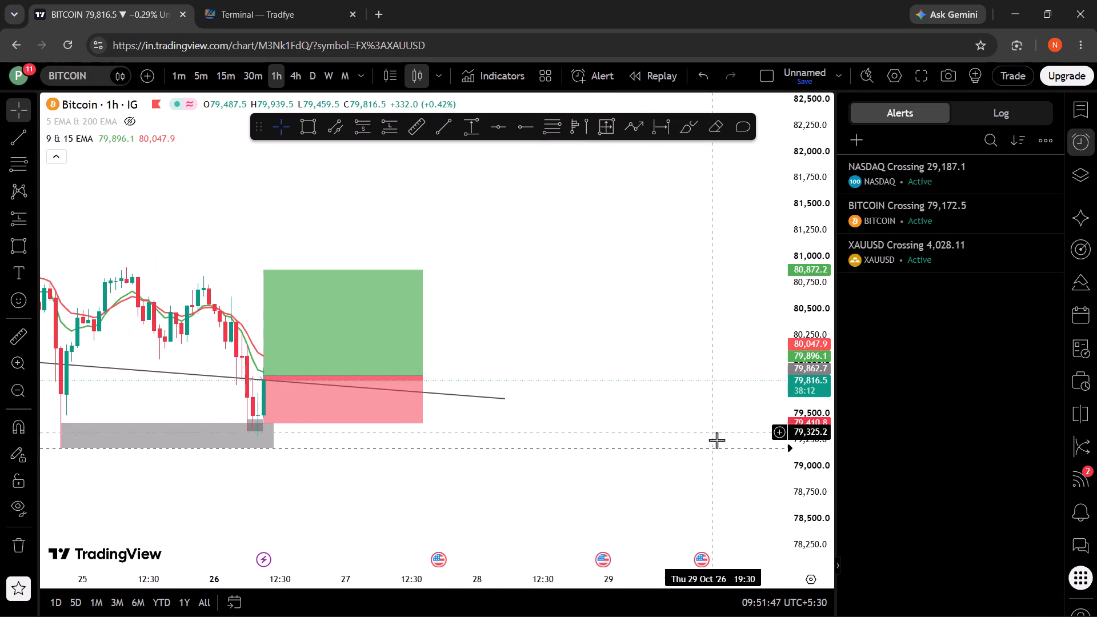
left_click_drag(797, 551, 804, 466)
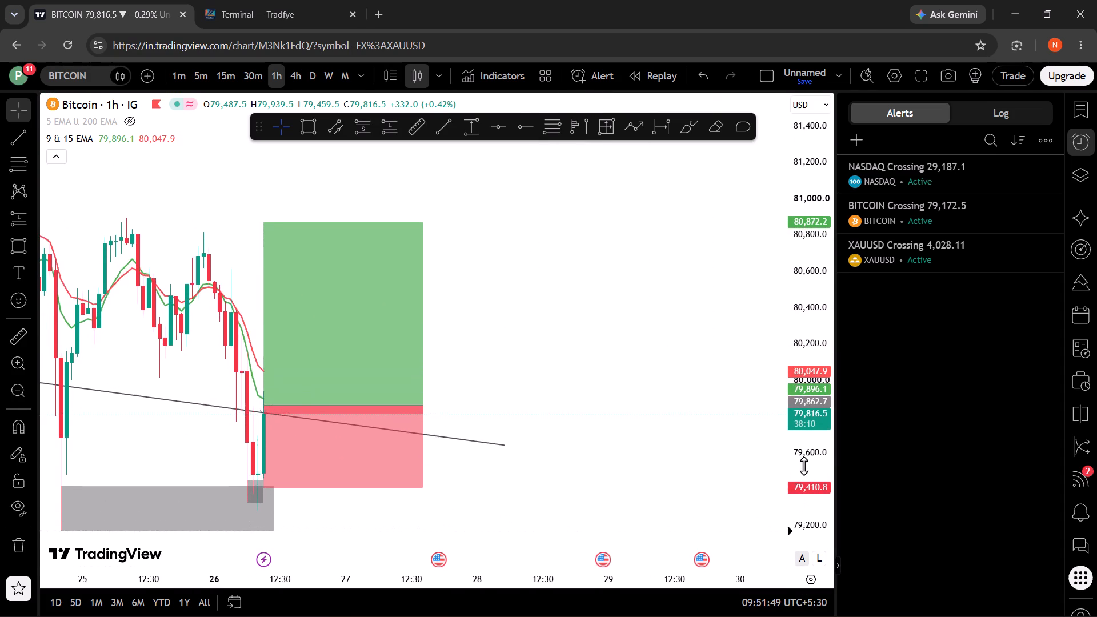
left_click_drag(804, 466, 801, 457)
scroll(666, 436, "up", 3)
left_click_drag(545, 408, 650, 430)
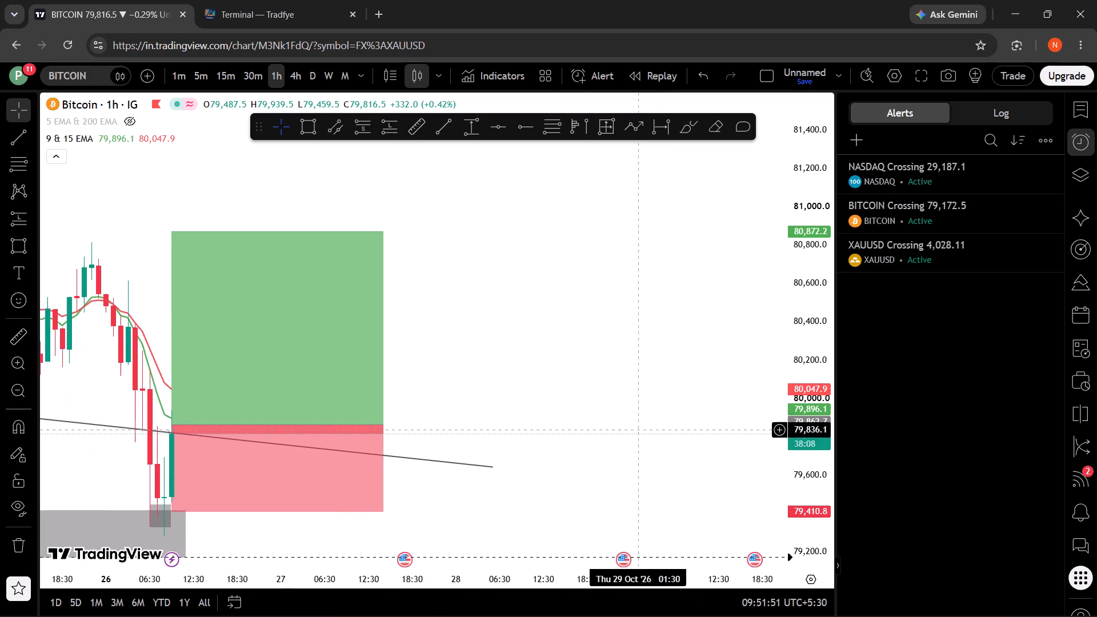
left_click_drag(650, 430, 692, 430)
scroll(651, 428, "up", 4)
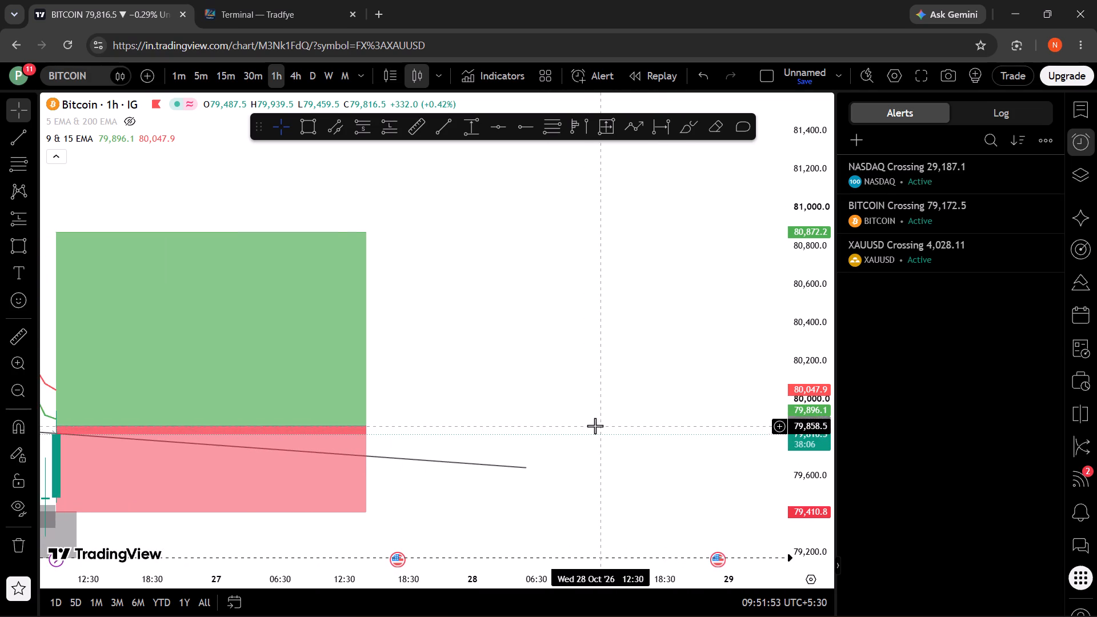
left_click_drag(594, 426, 770, 431)
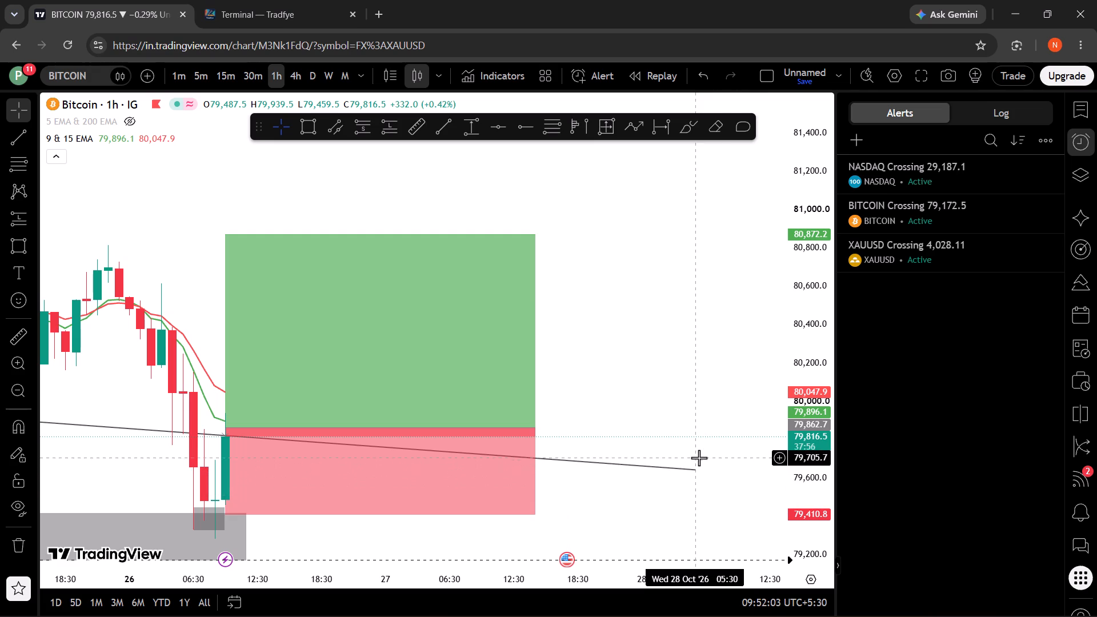
left_click_drag(698, 446, 686, 463)
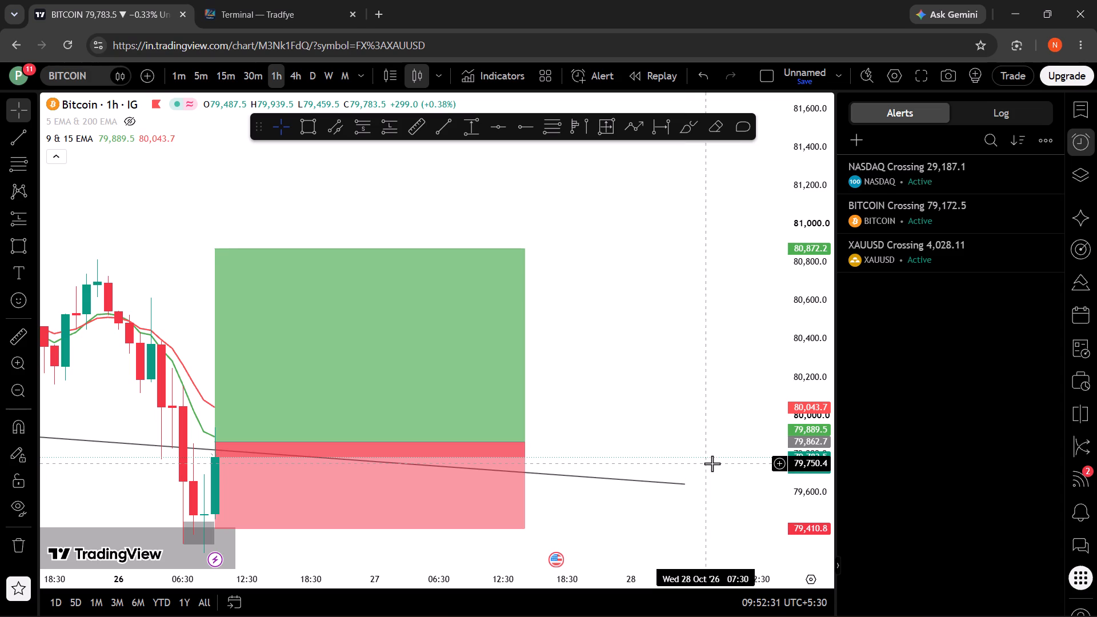
left_click_drag(696, 445, 696, 436)
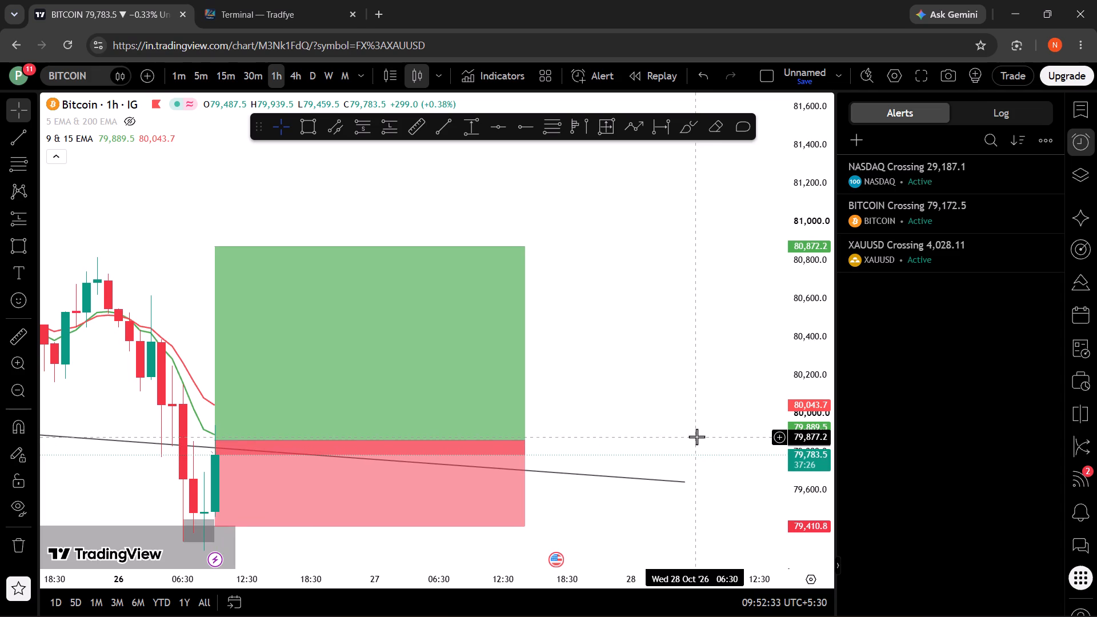
left_click_drag(694, 418, 654, 399)
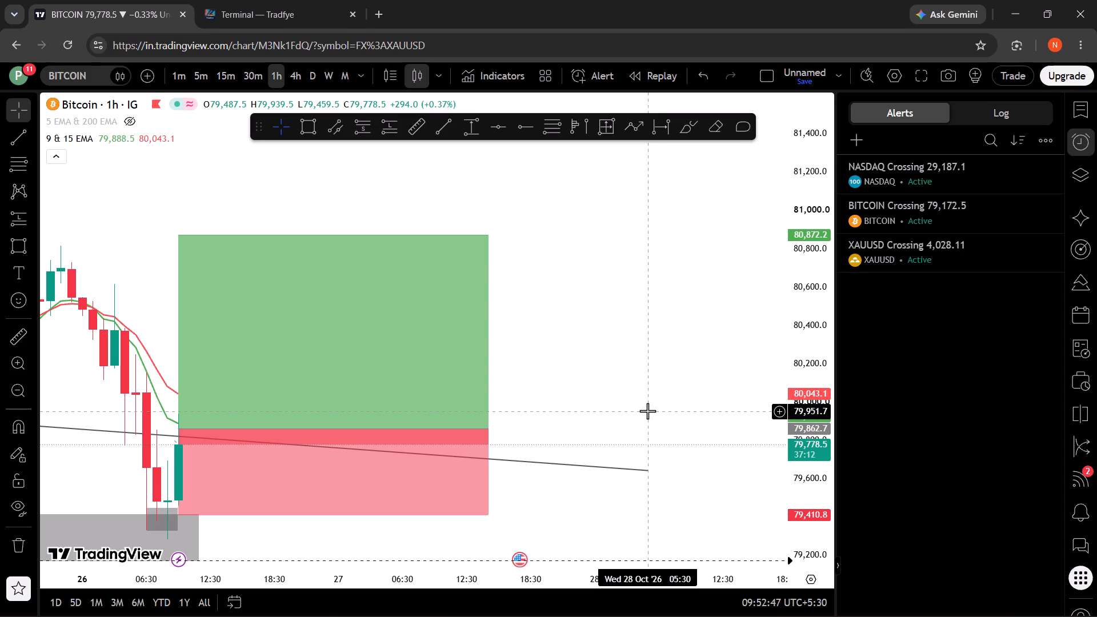
left_click_drag(647, 411, 645, 418)
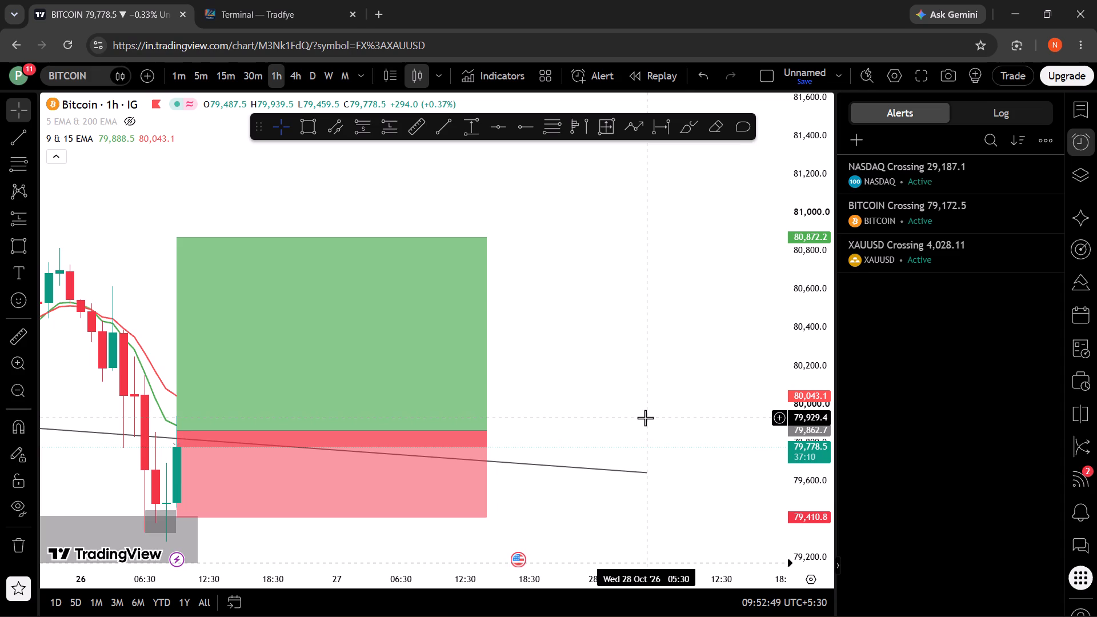
scroll(642, 420, "down", 3)
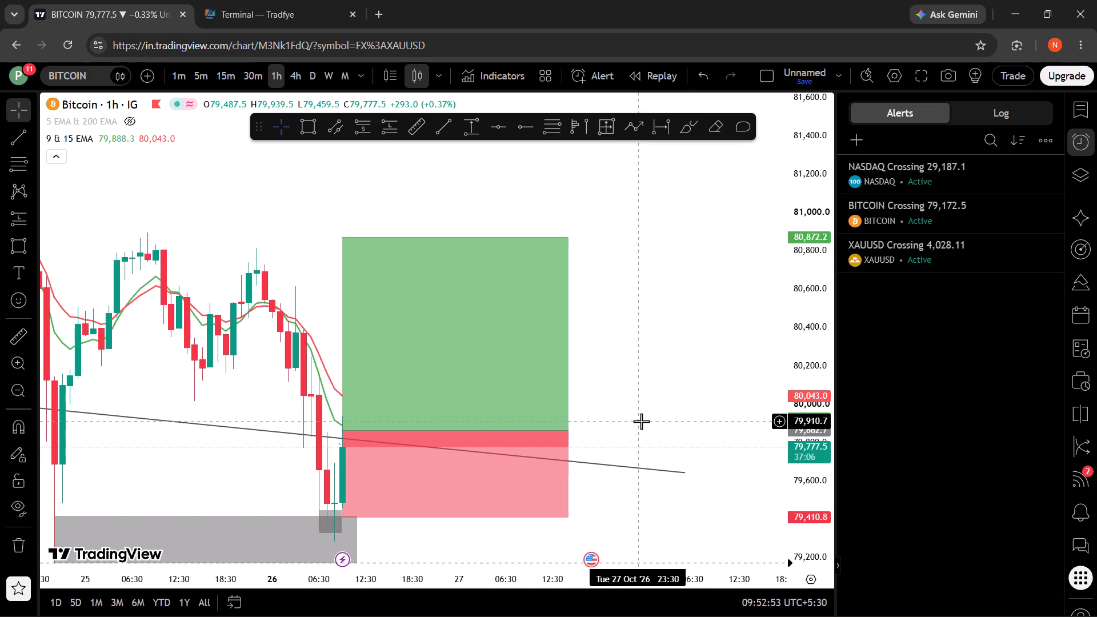
left_click_drag(641, 421, 636, 424)
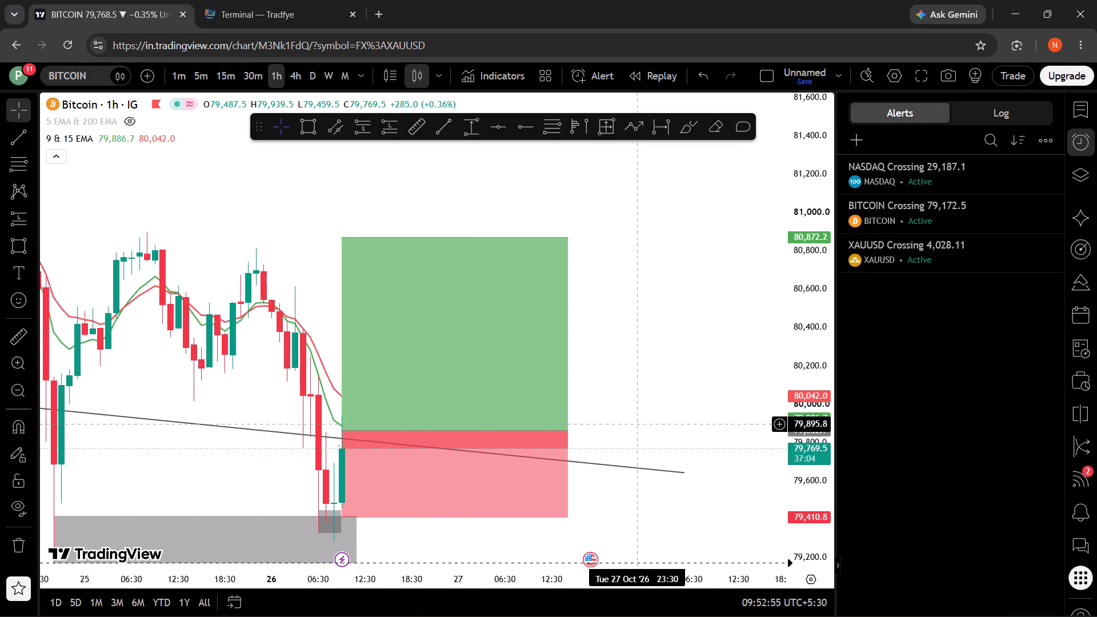
left_click_drag(636, 424, 632, 431)
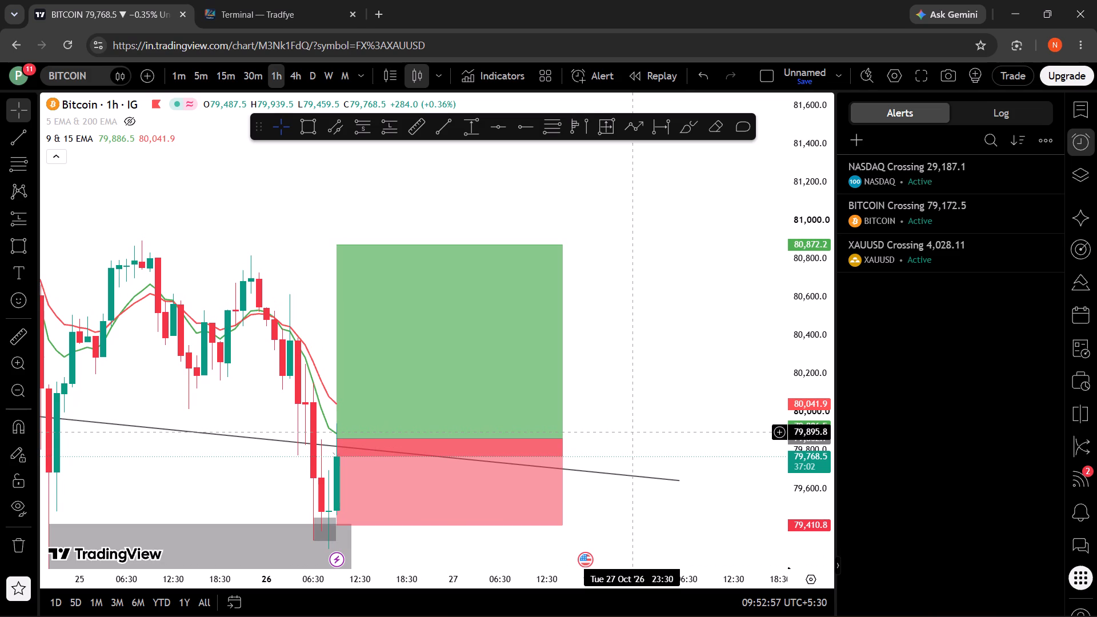
left_click_drag(632, 431, 606, 451)
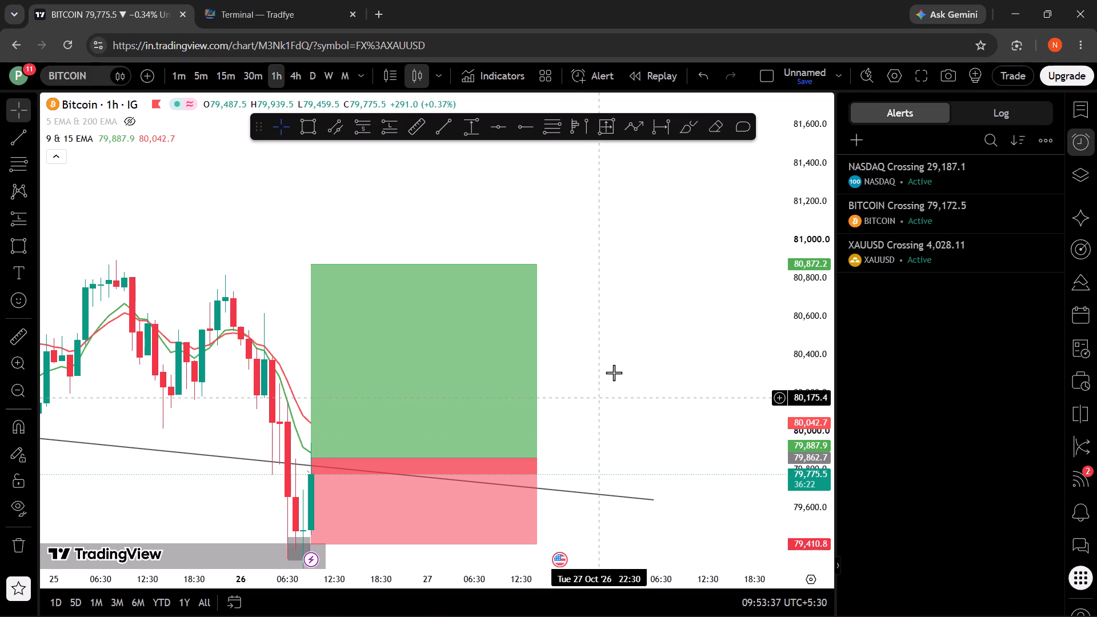
scroll(614, 372, "up", 2)
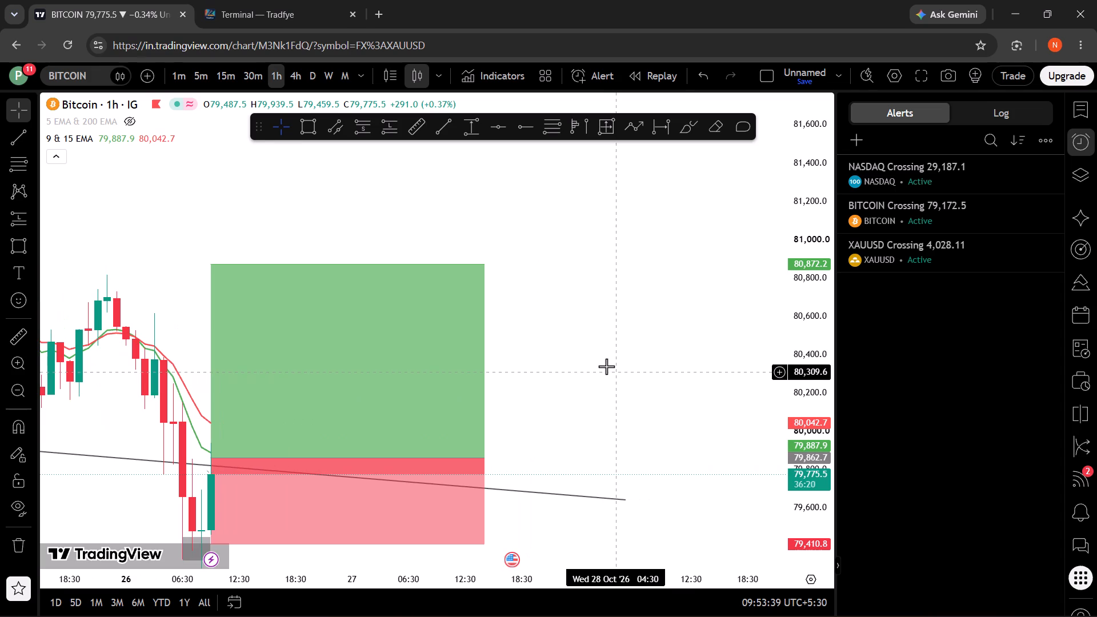
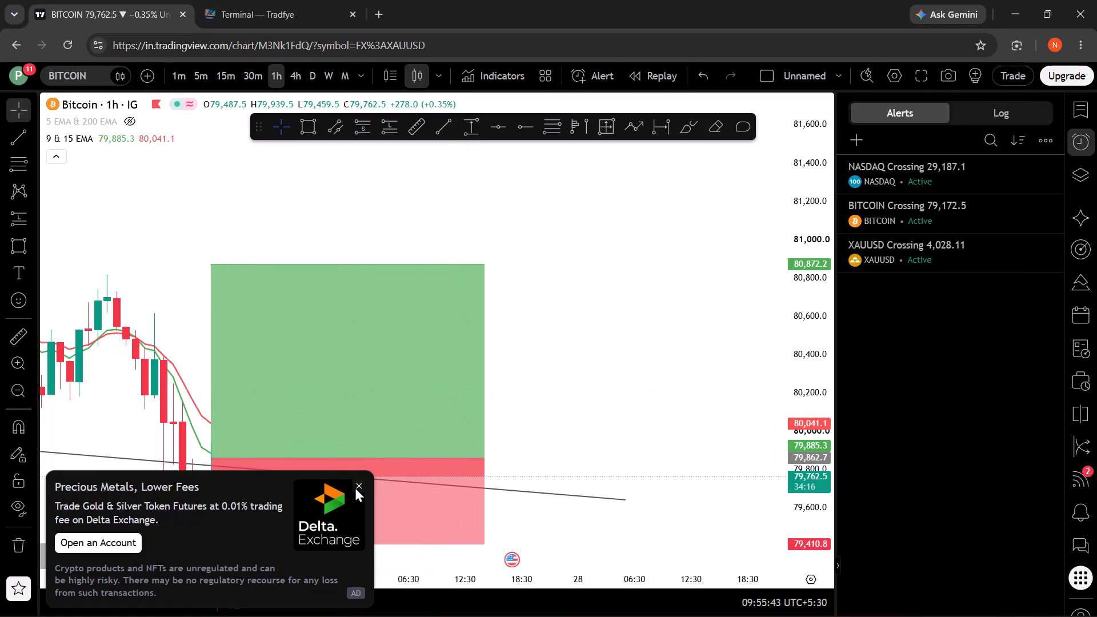
Dismiss the Delta Exchange advertisement covering the lower part of the Bitcoin 1-hour chart.
left_click(358, 484)
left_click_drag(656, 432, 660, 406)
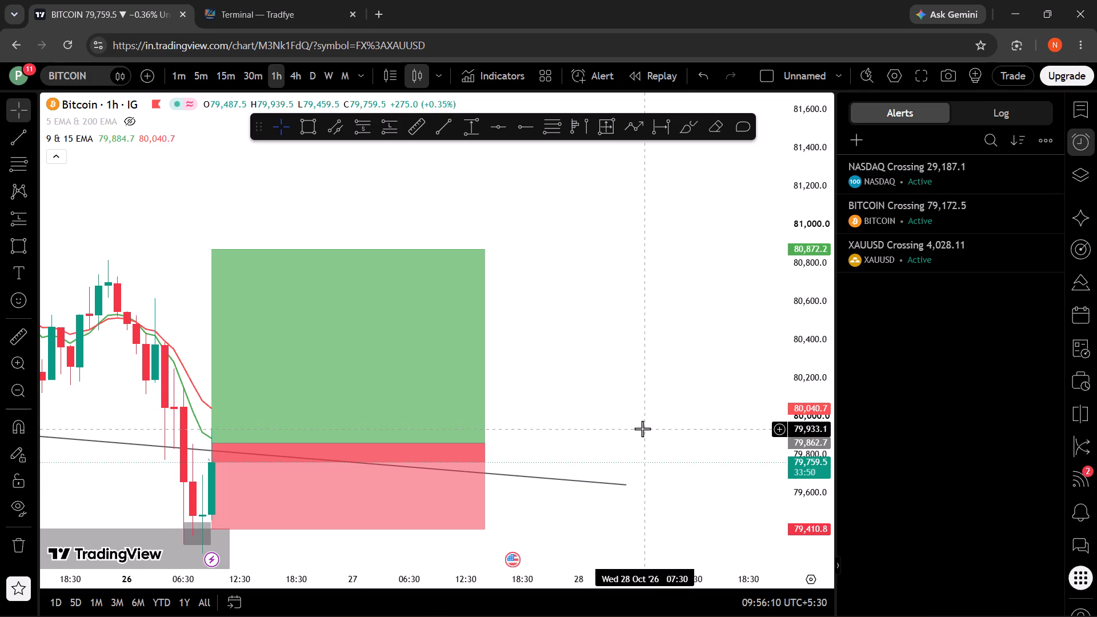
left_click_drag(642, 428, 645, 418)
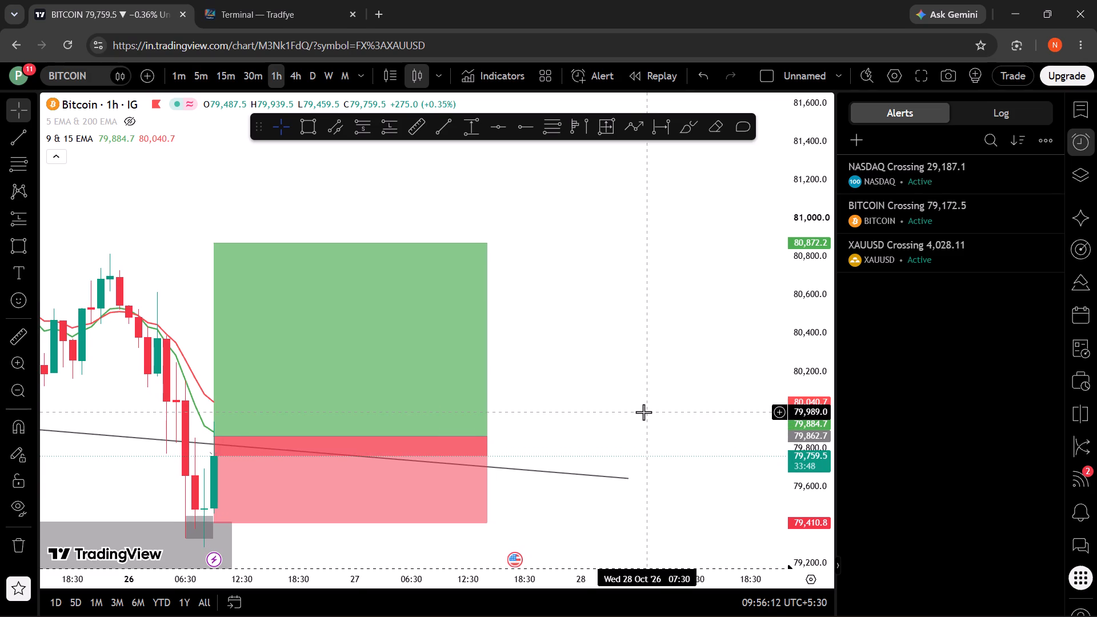
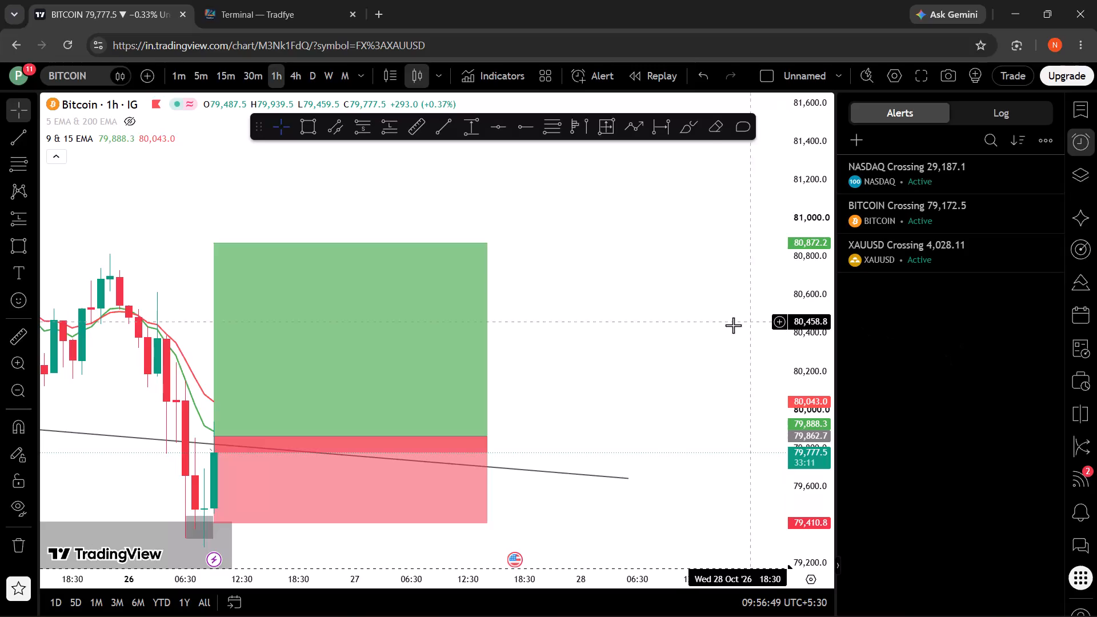
Extend the grey support zone forward in time beyond the end of the long position, to late on 27 Oct.
left_click_drag(658, 405, 659, 380)
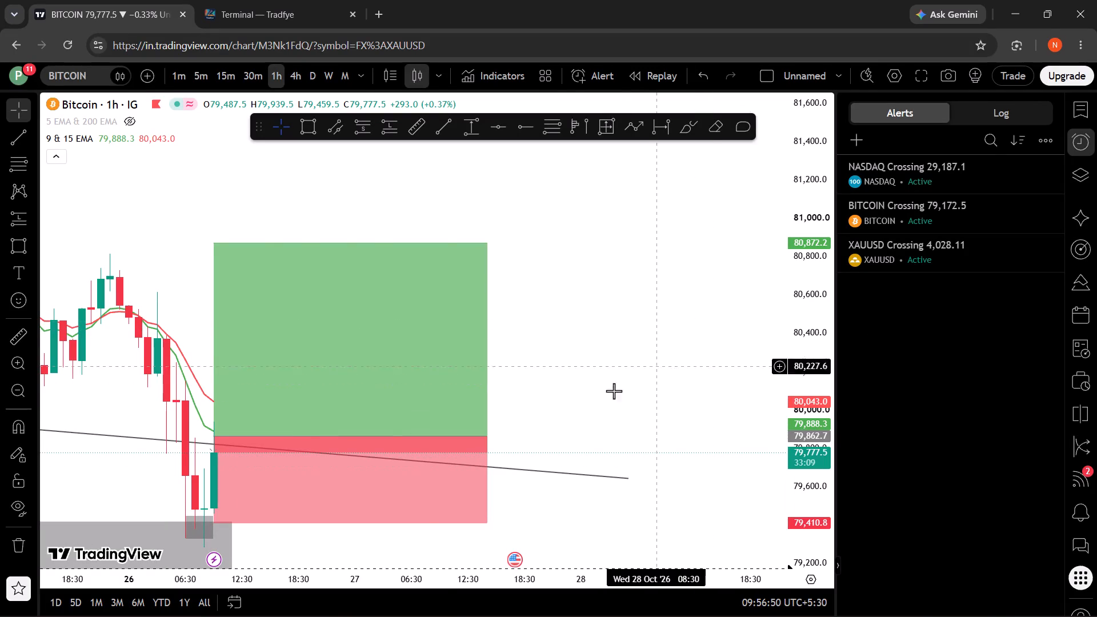
left_click_drag(690, 487, 740, 394)
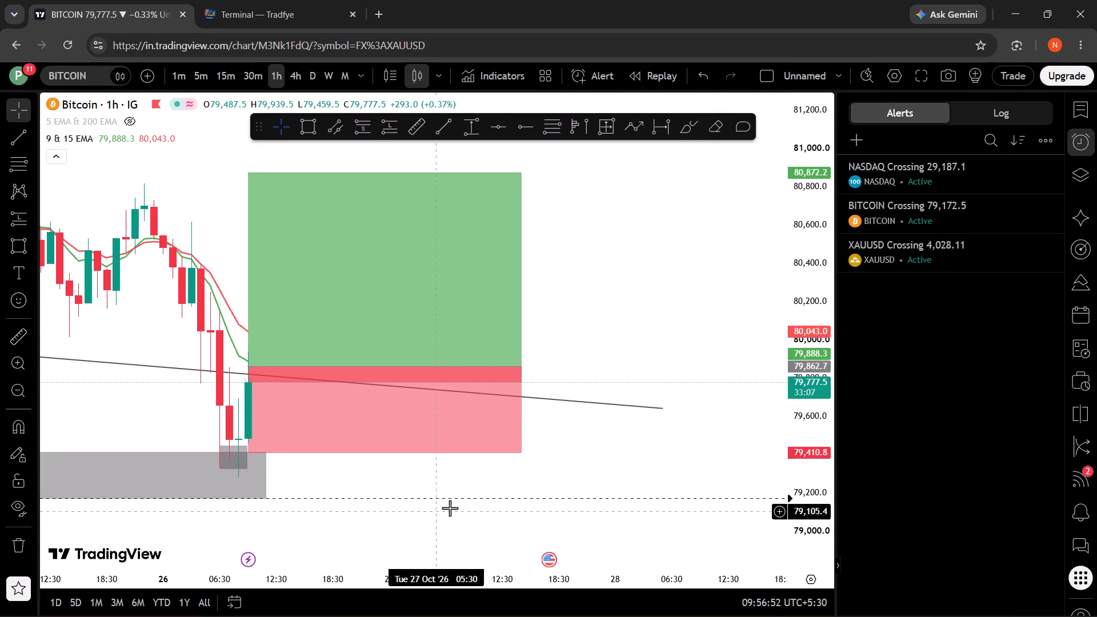
left_click_drag(266, 476, 576, 495)
left_click(559, 530)
left_click_drag(439, 535, 574, 547)
left_click_drag(583, 535, 625, 500)
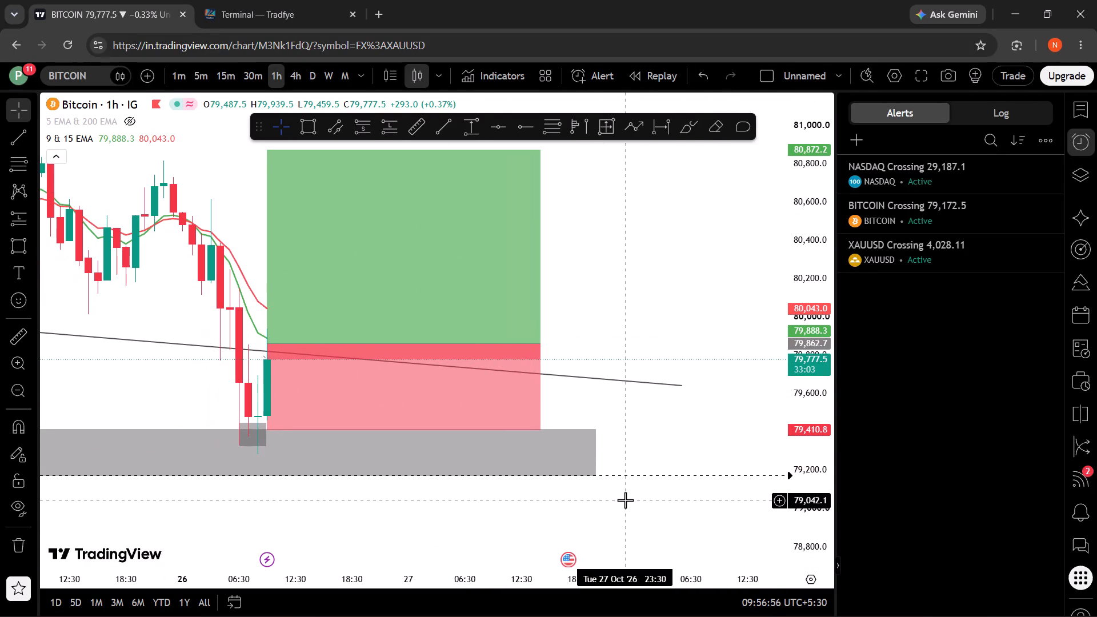
Examine Bitcoin's recent 1-hour price action around the extended support zone, the descending trendline and the long position's entry and stop.
scroll(625, 500, "down", 3)
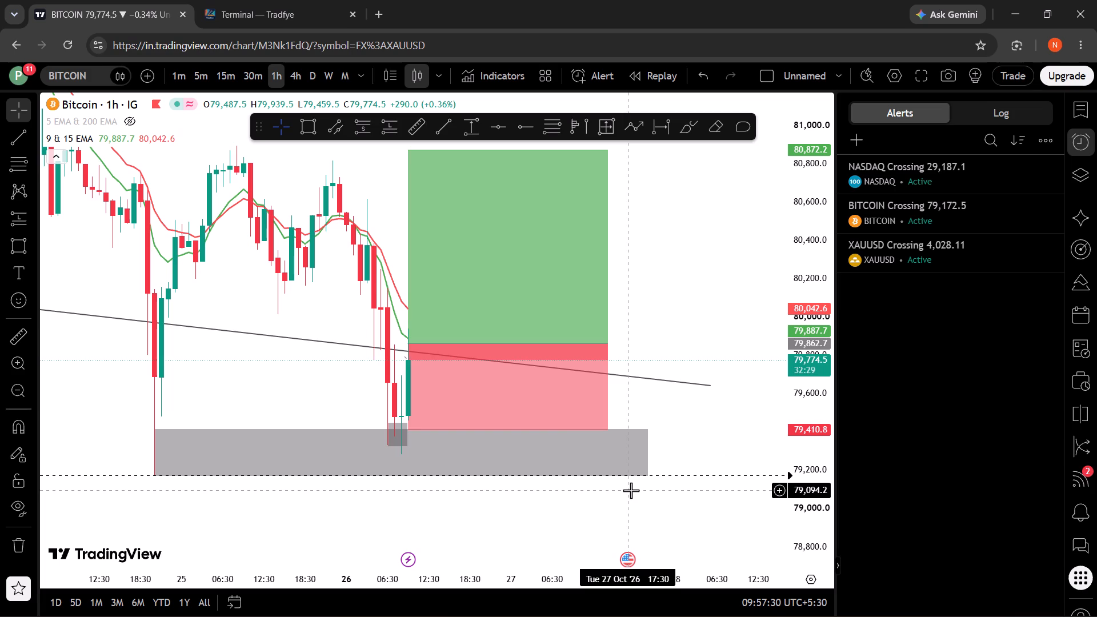
scroll(377, 452, "up", 5)
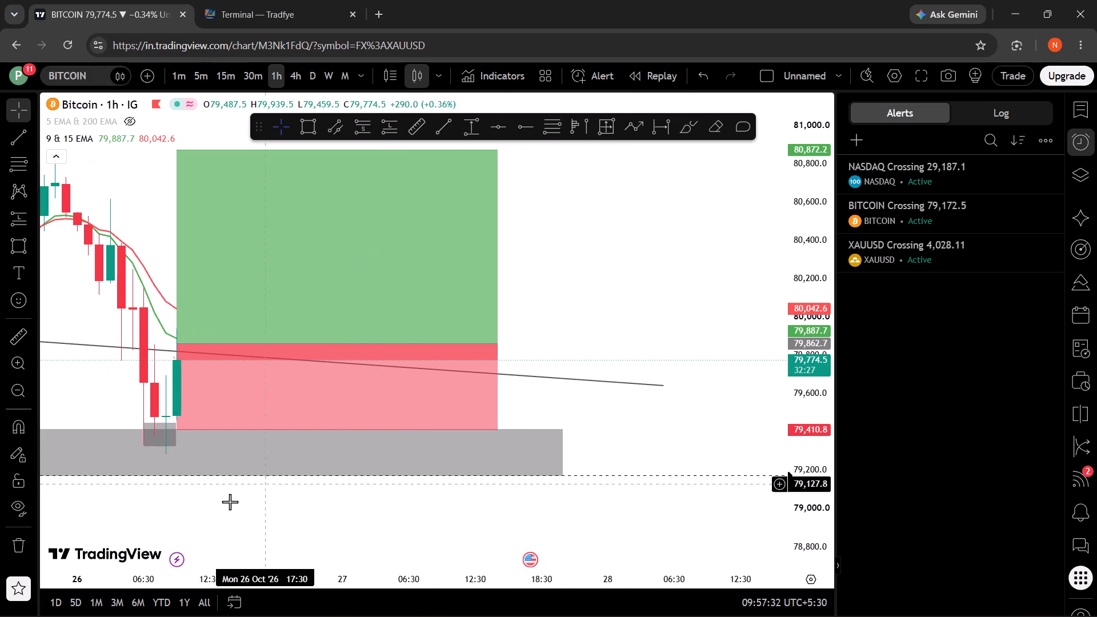
left_click_drag(207, 551, 445, 490)
left_click_drag(338, 461, 489, 538)
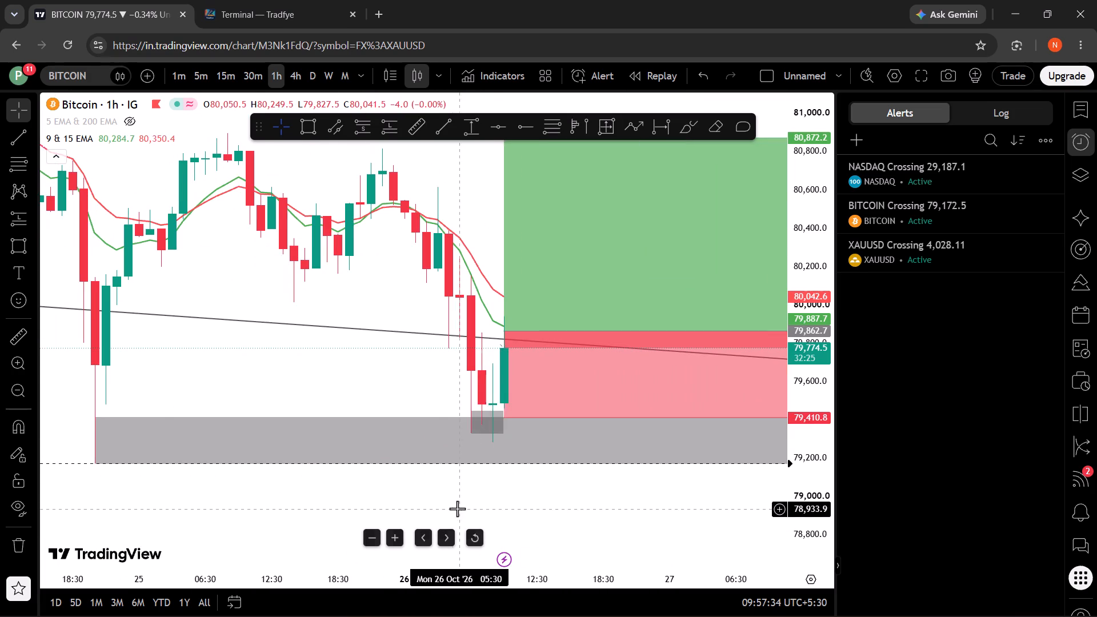
scroll(457, 508, "down", 4)
left_click_drag(467, 359, 461, 429)
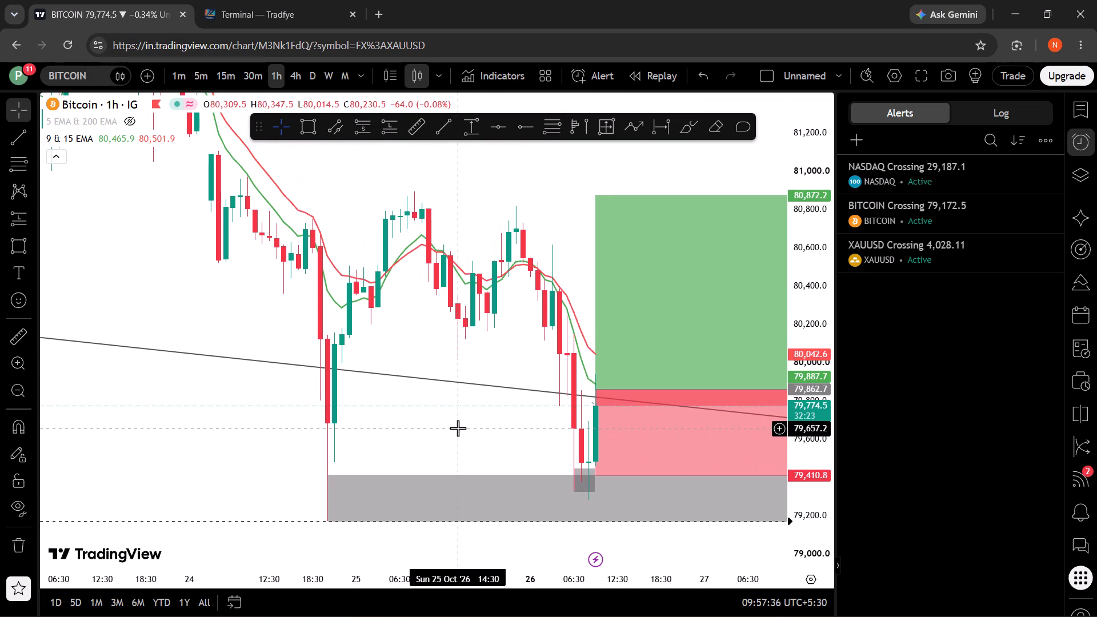
scroll(458, 428, "up", 3)
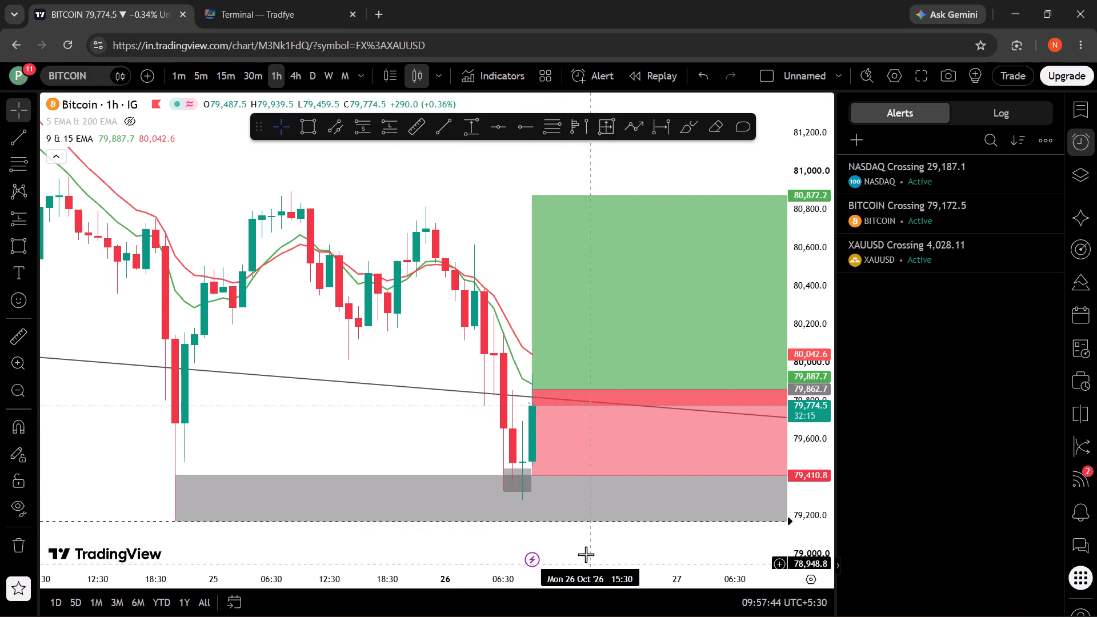
left_click_drag(433, 437, 457, 398)
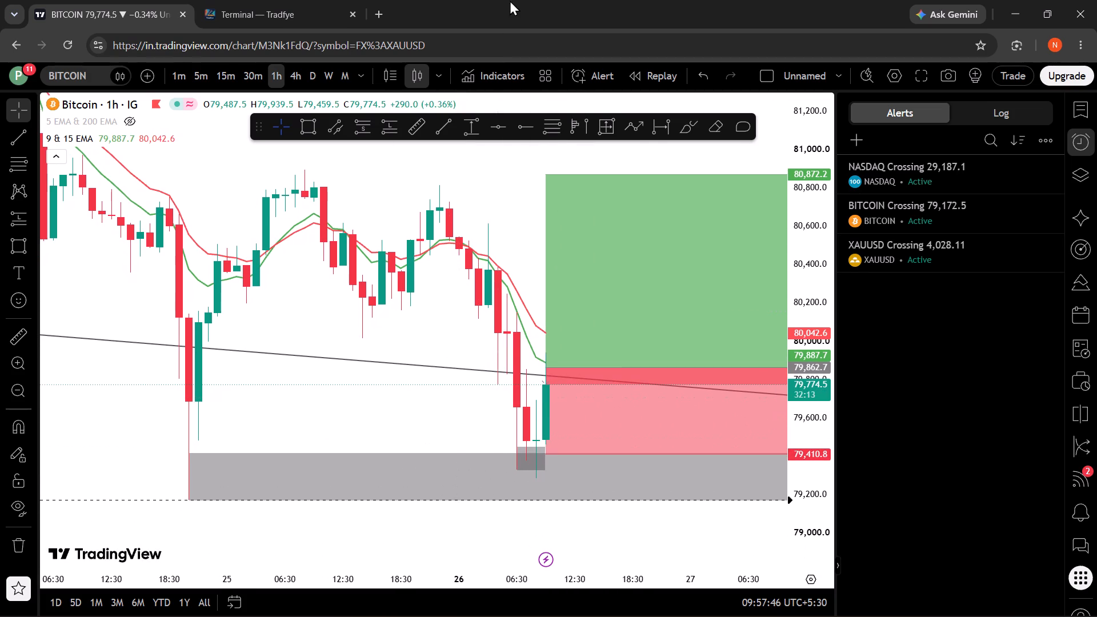
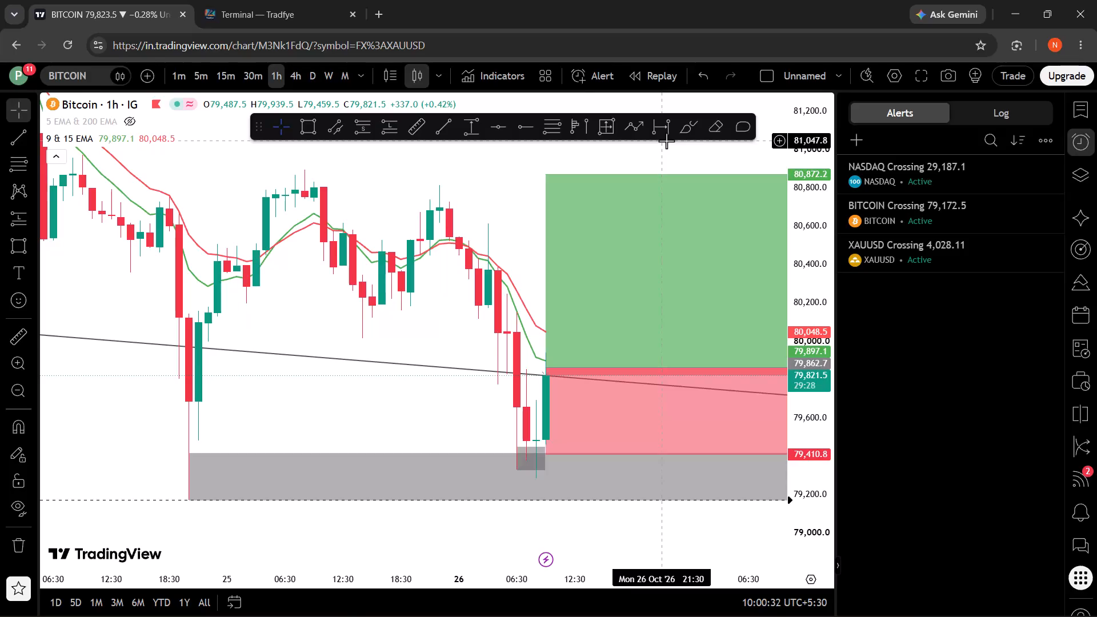
Monitor Bitcoin's current 1-hour candle against the long position's entry, target and stop, dismissing the advertisement covering the chart.
left_click_drag(497, 317, 443, 390)
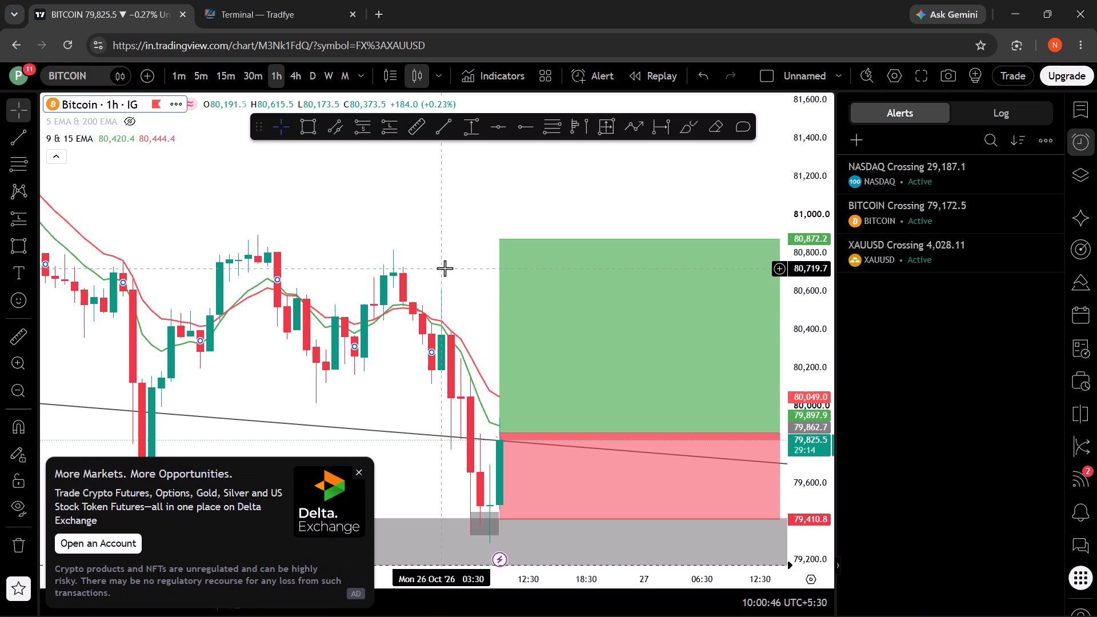
left_click(360, 470)
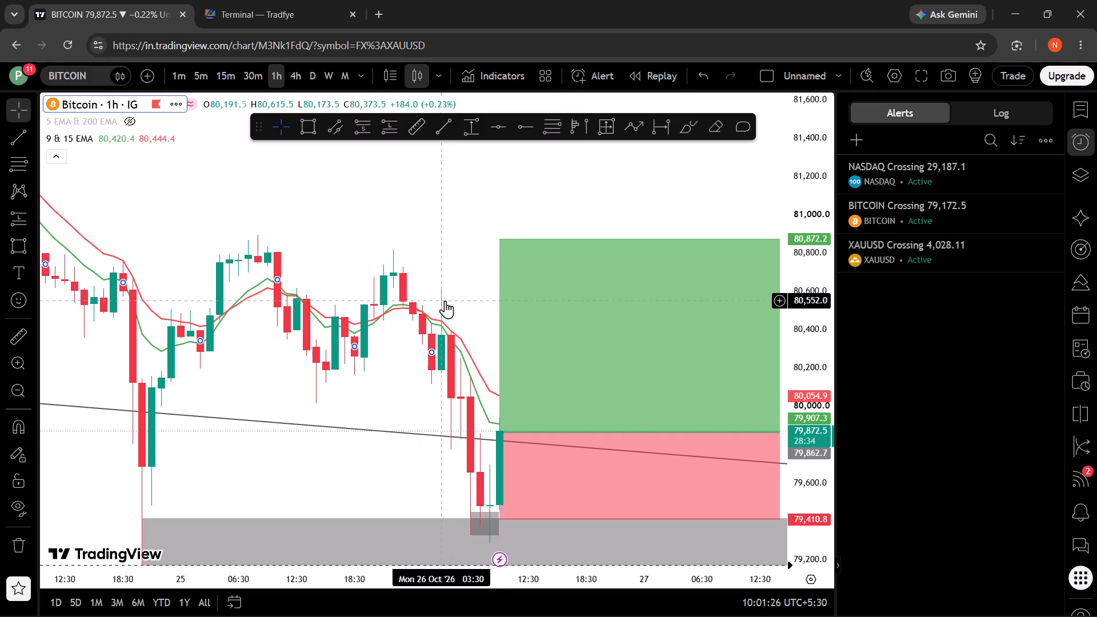
left_click_drag(435, 275, 434, 320)
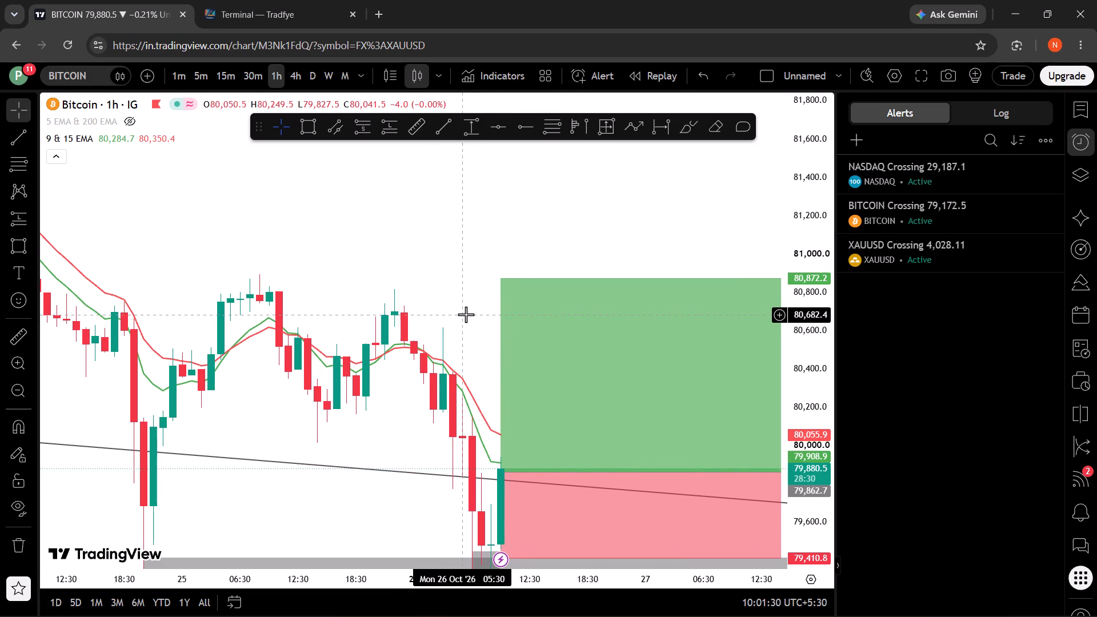
left_click_drag(465, 315, 446, 330)
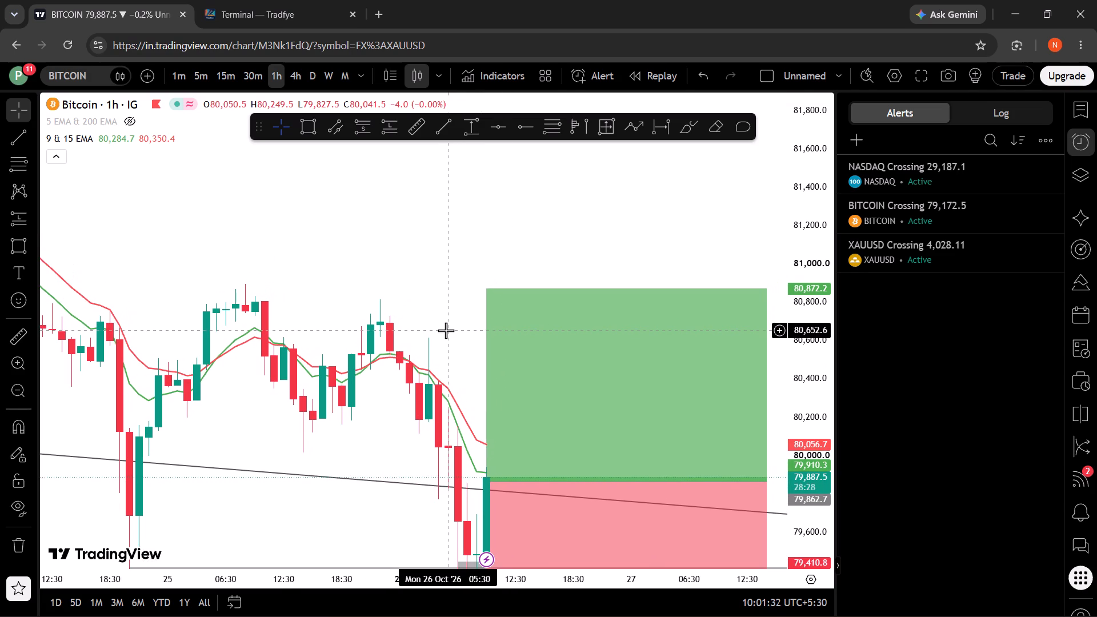
left_click_drag(446, 330, 329, 290)
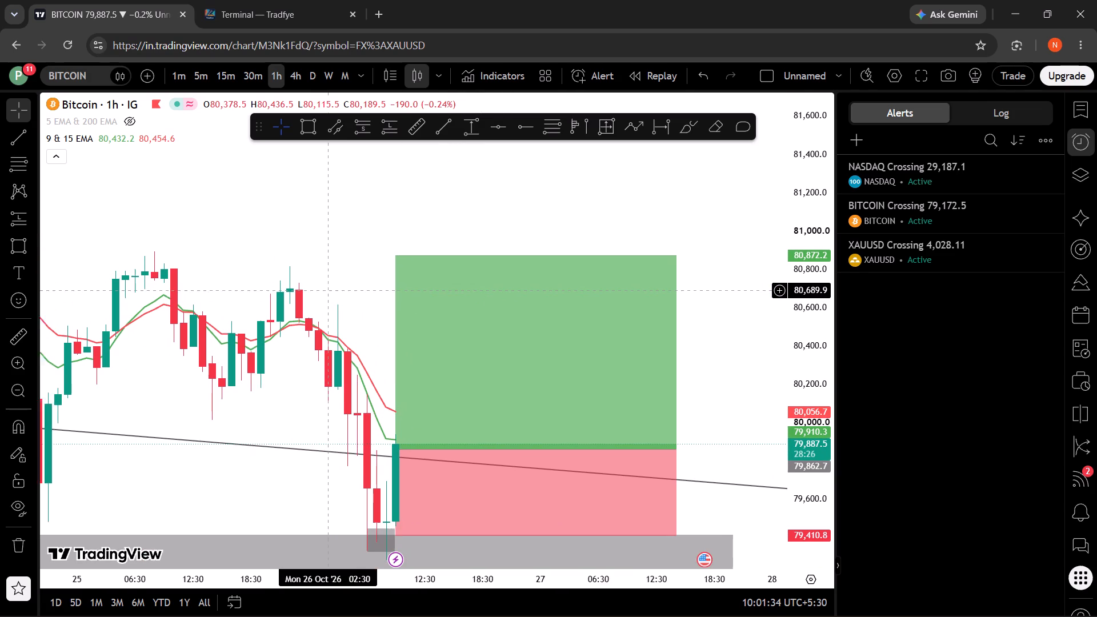
left_click_drag(329, 290, 320, 289)
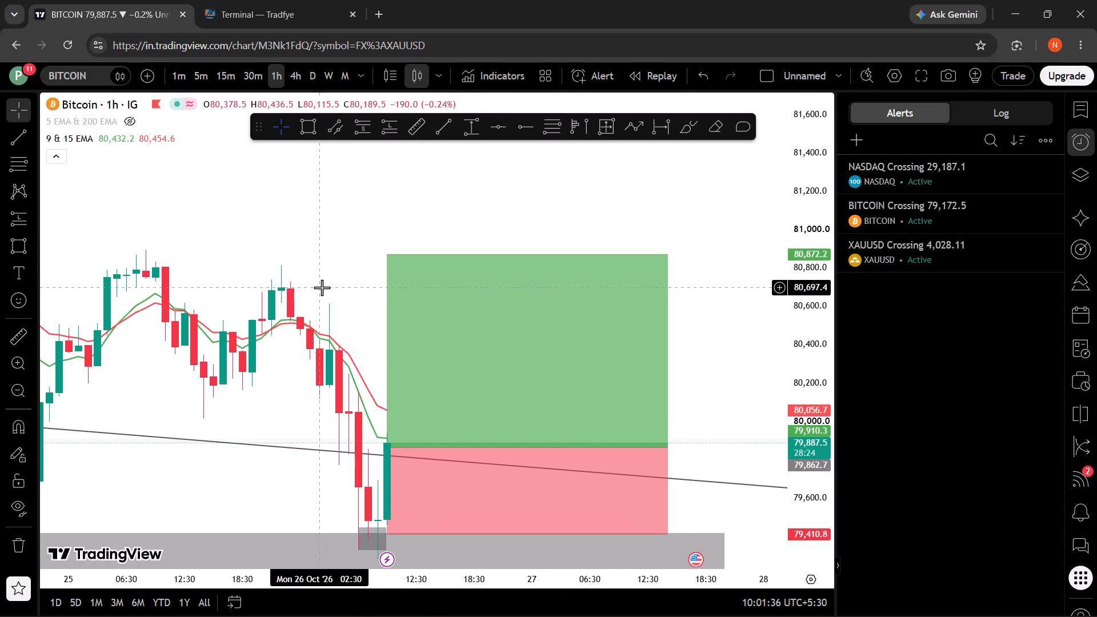
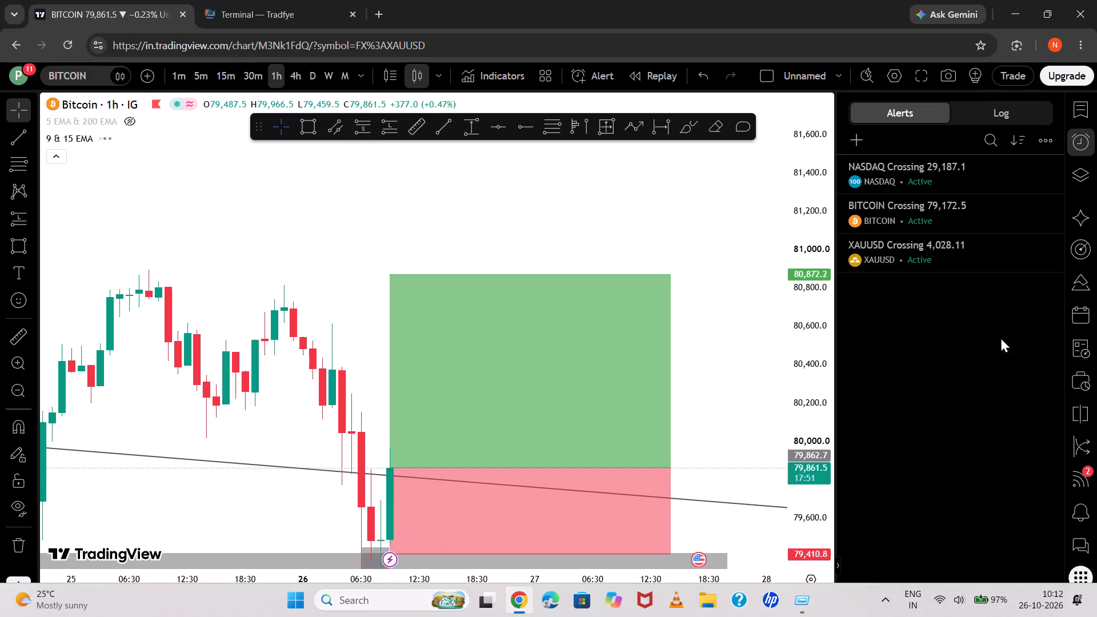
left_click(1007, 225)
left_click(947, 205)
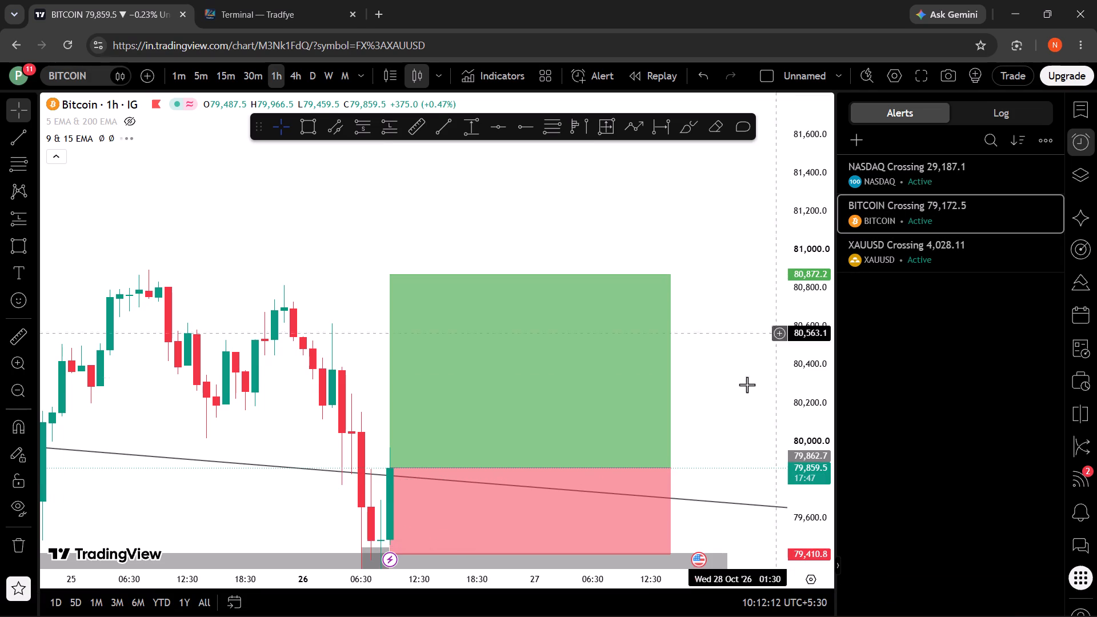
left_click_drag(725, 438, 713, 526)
Open the NASDAQ chart from its crossing alert and examine the latest 1-hour candles against the grey support zone and descending trendline.
left_click(856, 191)
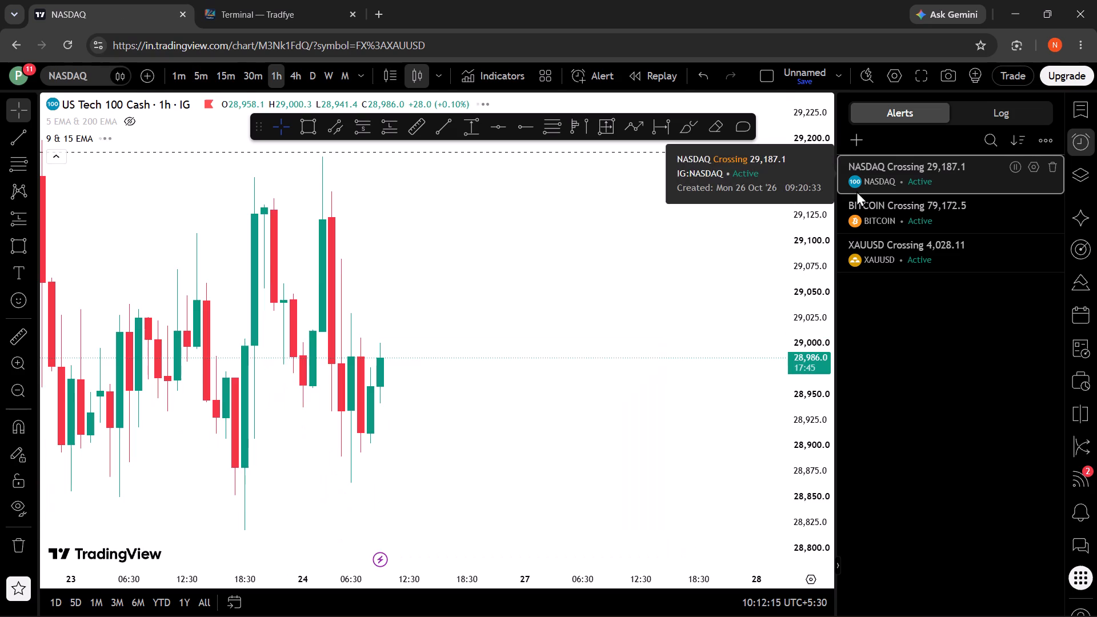
left_click_drag(542, 377, 575, 427)
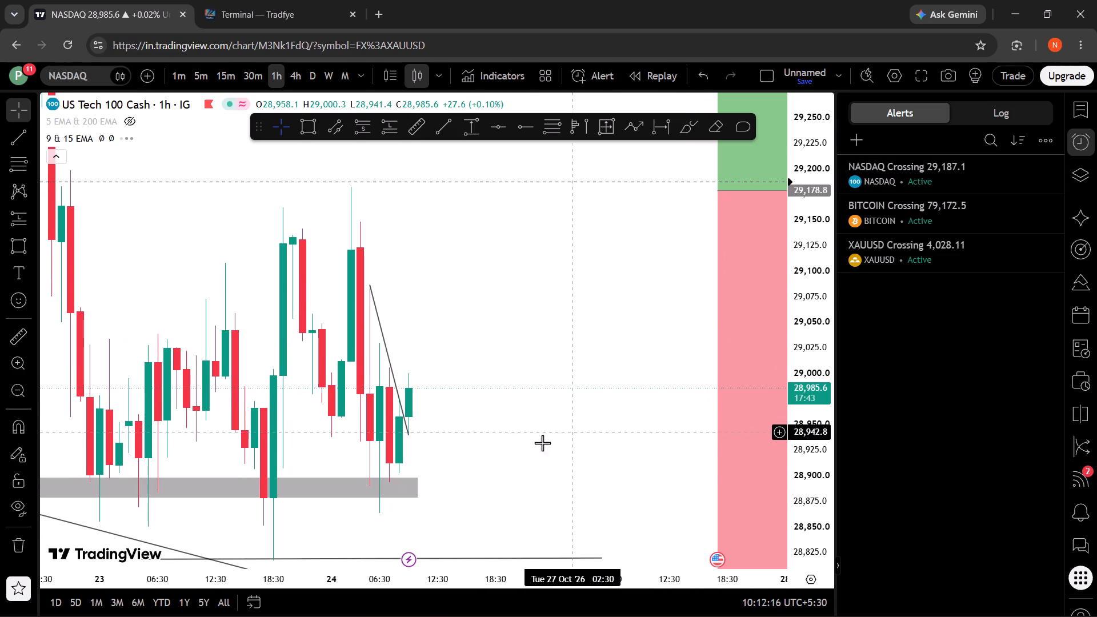
scroll(491, 444, "up", 11)
left_click_drag(369, 432, 520, 454)
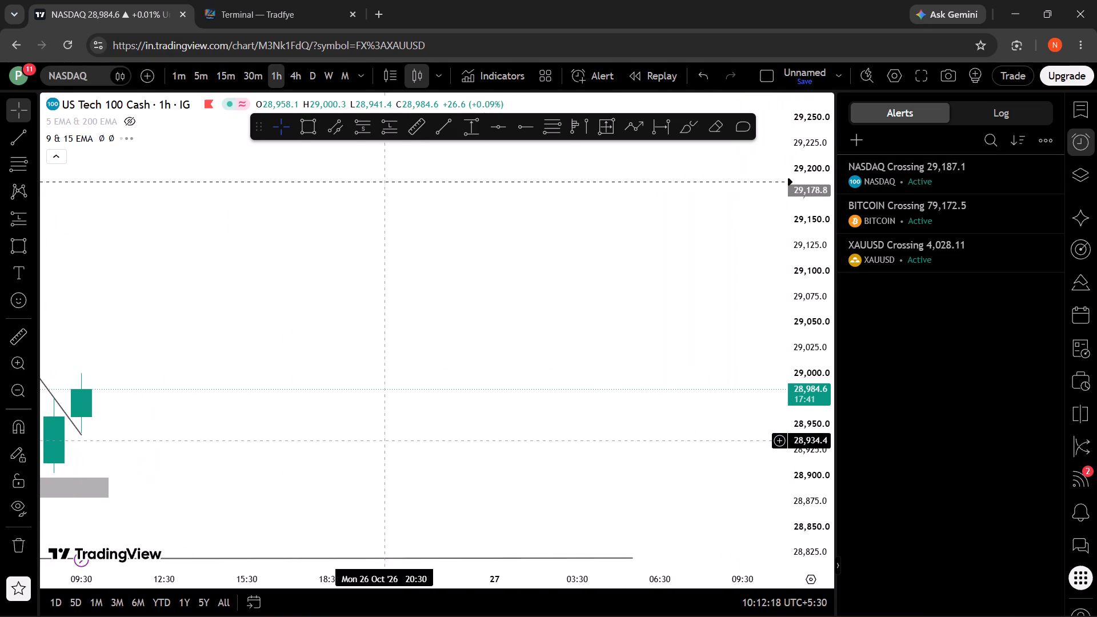
left_click_drag(520, 454, 576, 443)
left_click_drag(441, 423, 494, 434)
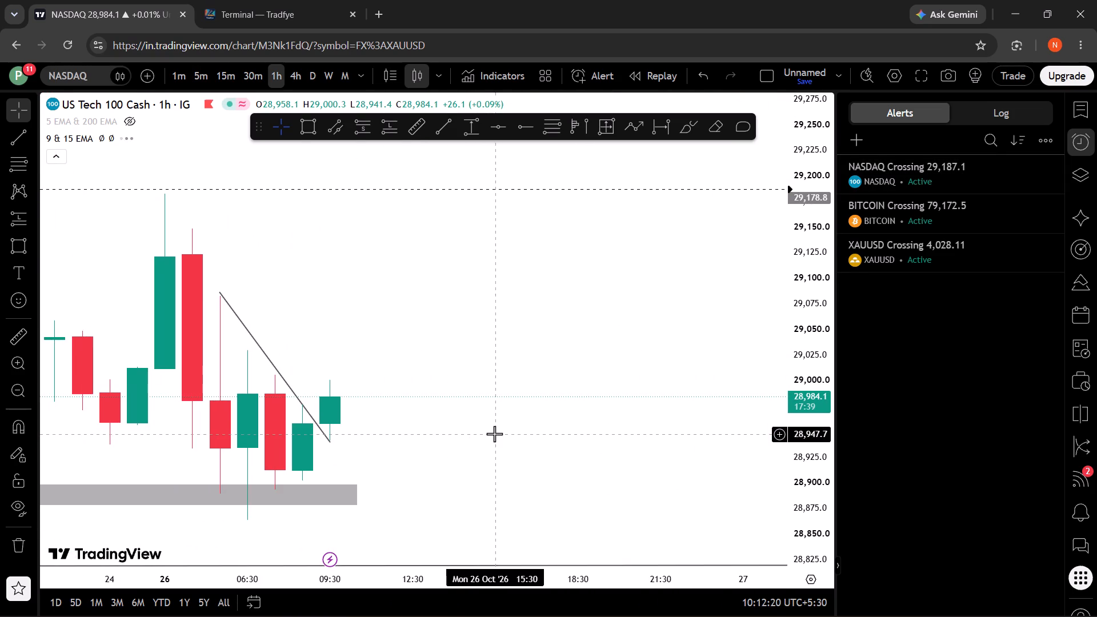
Switch the NASDAQ chart to the 5-minute timeframe and reset the chart view to the latest candles.
left_click(193, 80)
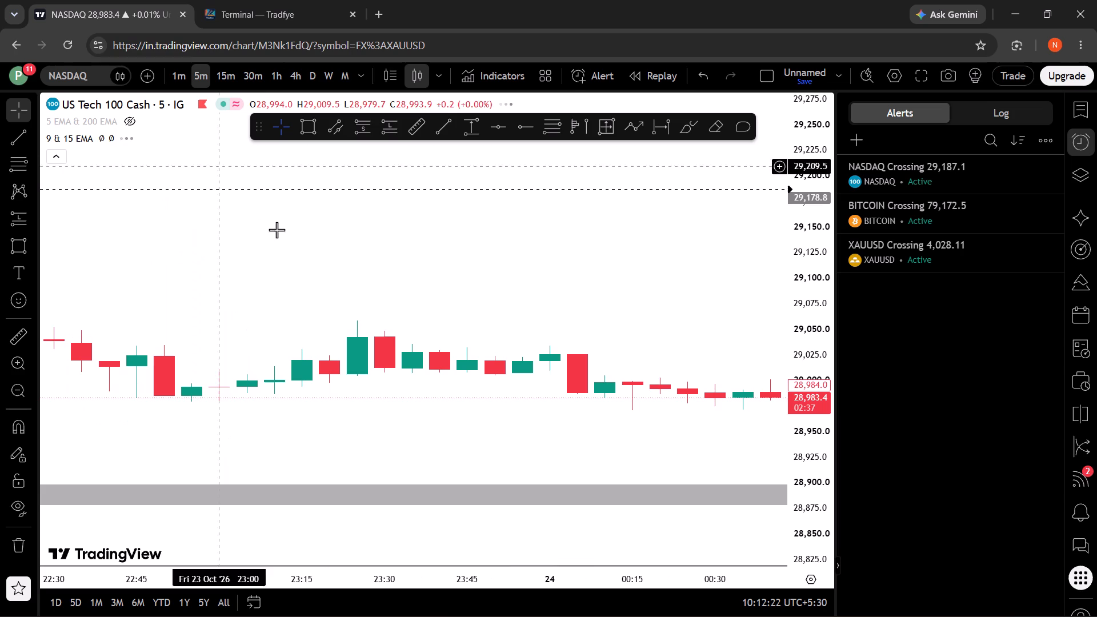
left_click(465, 542)
left_click(467, 540)
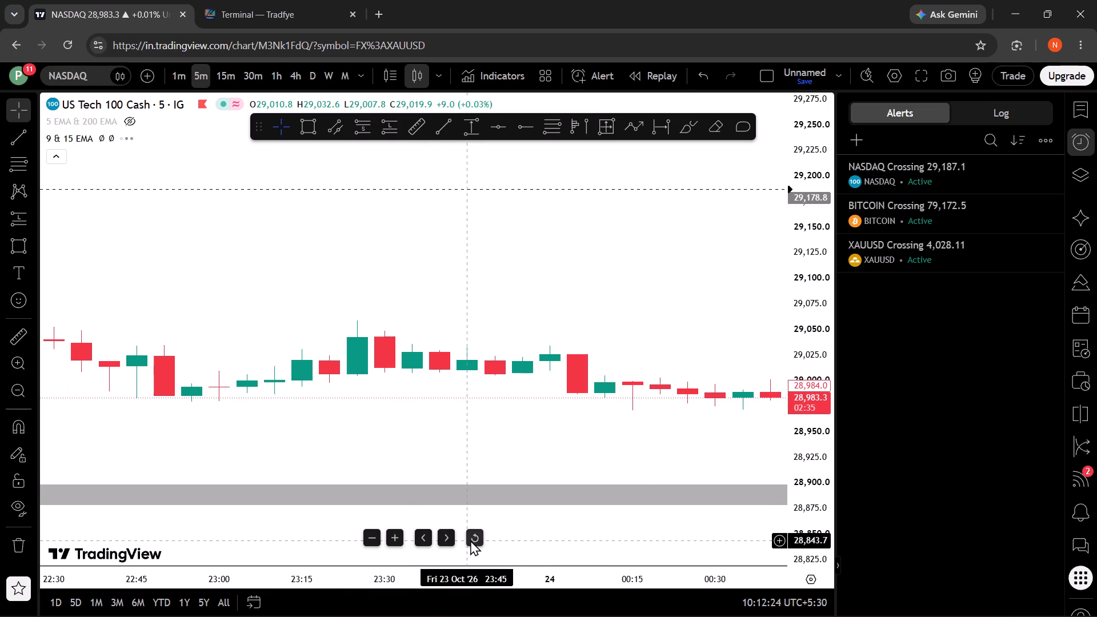
Examine NASDAQ's 5-minute price action around the descending trendline, comparing it with the grey support zone, earlier swings and the dashed alert level.
scroll(538, 448, "up", 3)
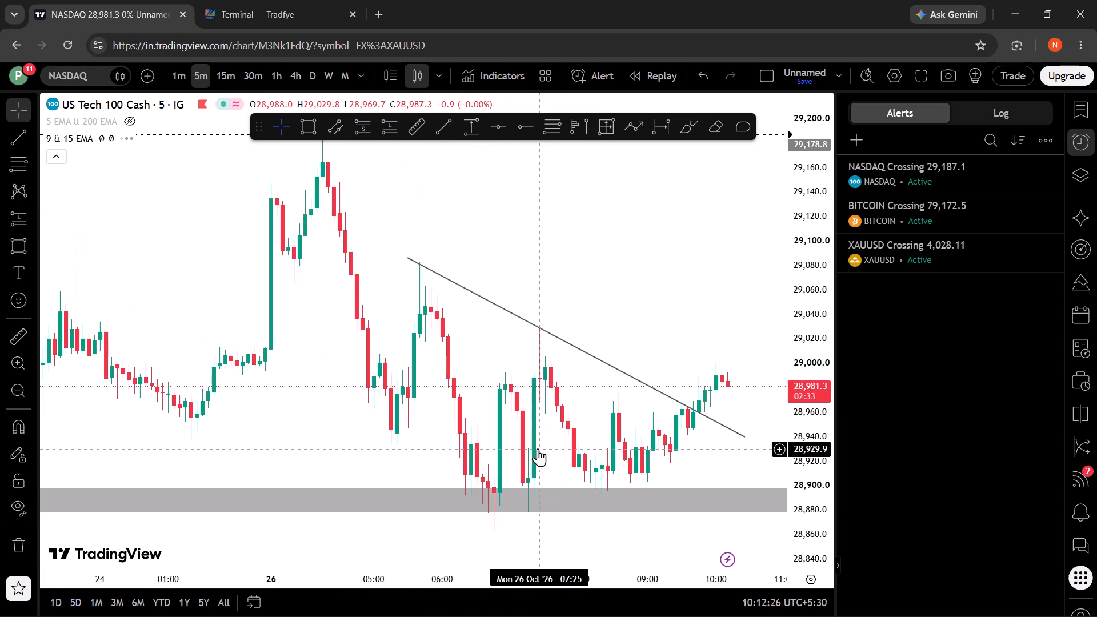
left_click_drag(627, 424, 530, 451)
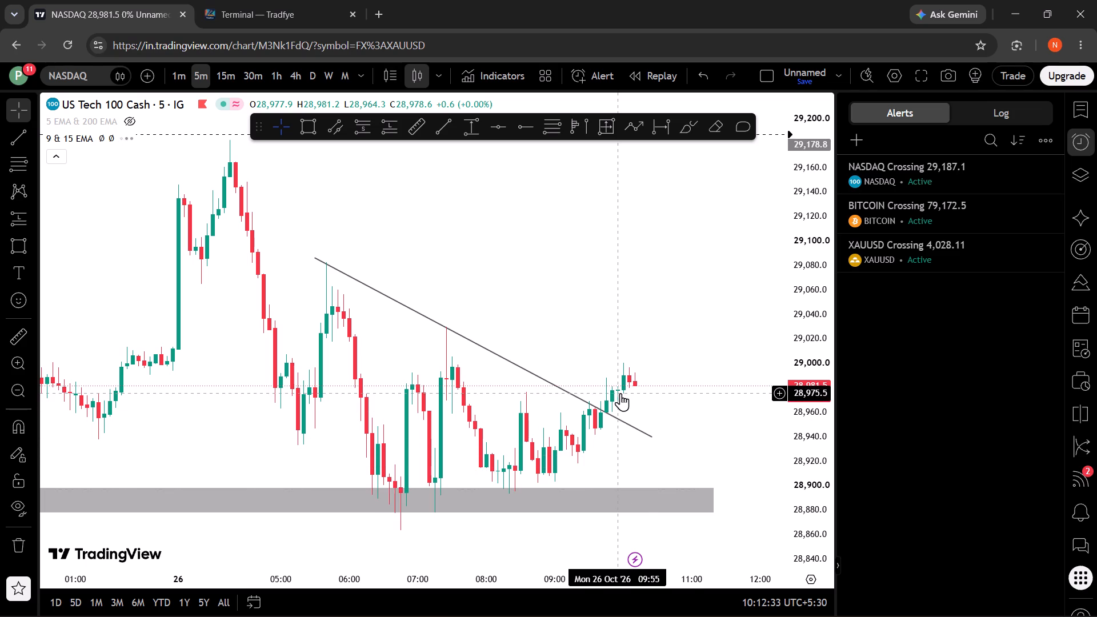
left_click_drag(658, 398, 682, 448)
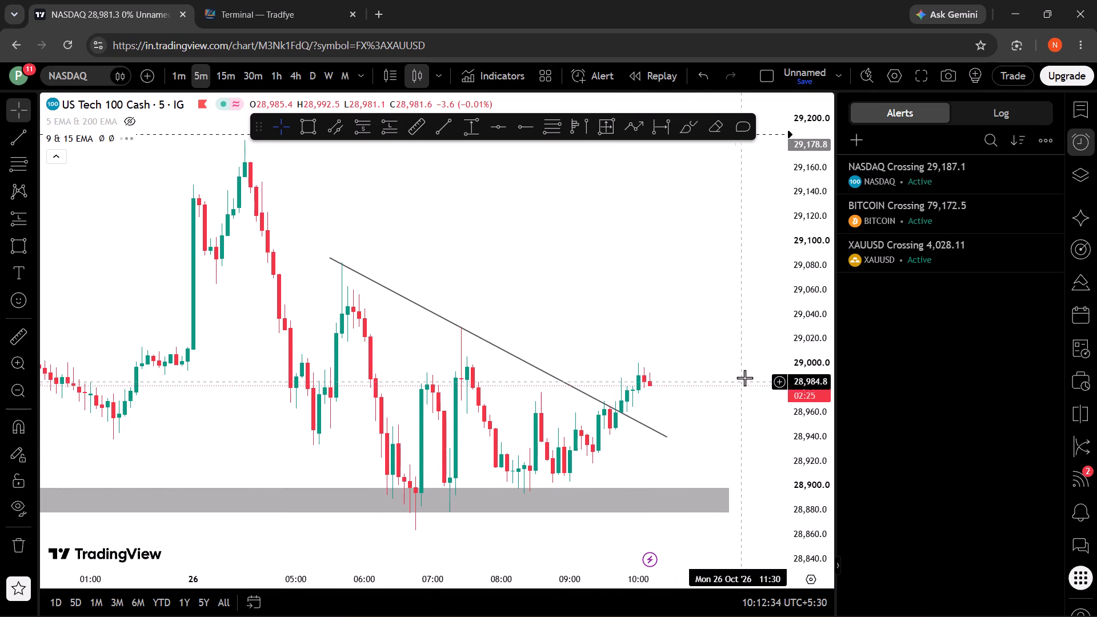
left_click_drag(754, 384, 758, 436)
left_click_drag(778, 423, 772, 473)
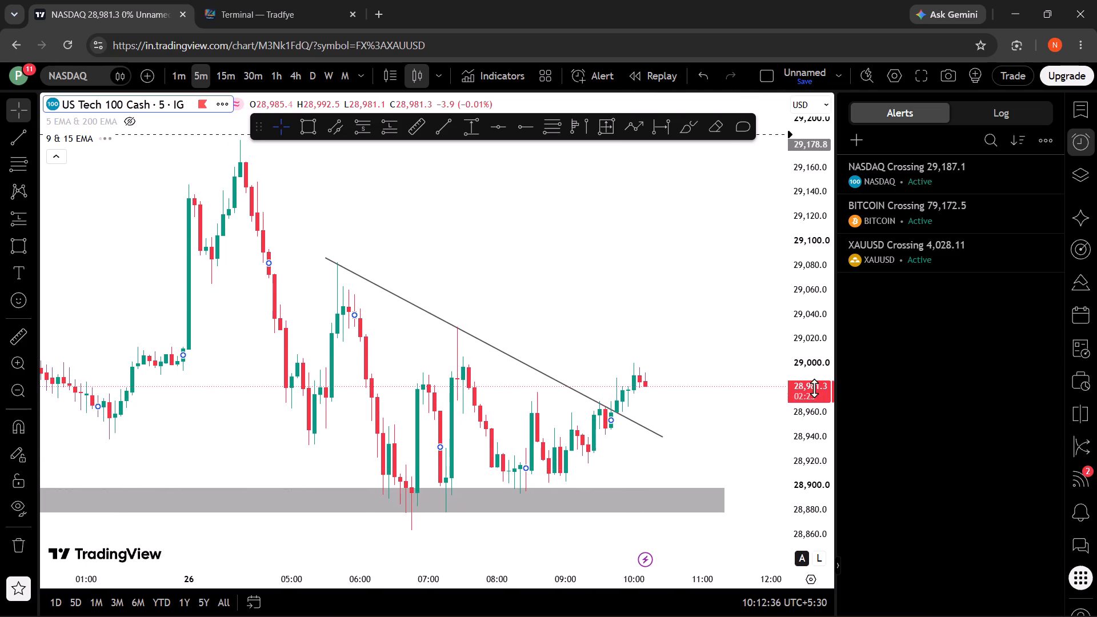
left_click_drag(813, 408, 800, 504)
left_click_drag(760, 387, 756, 428)
scroll(756, 428, "down", 3)
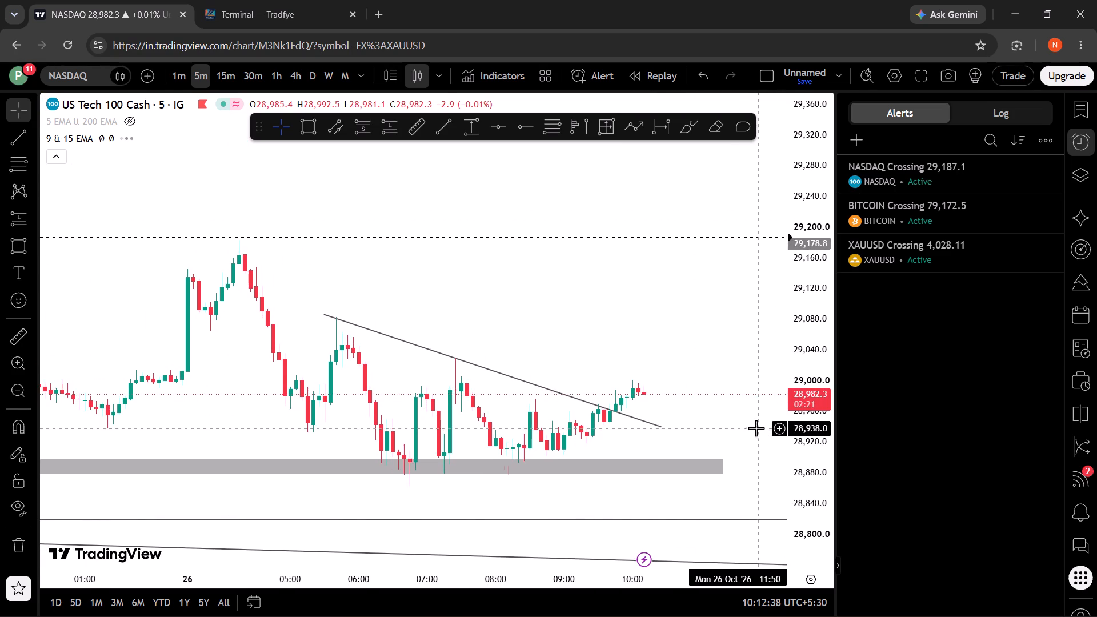
scroll(756, 428, "down", 9)
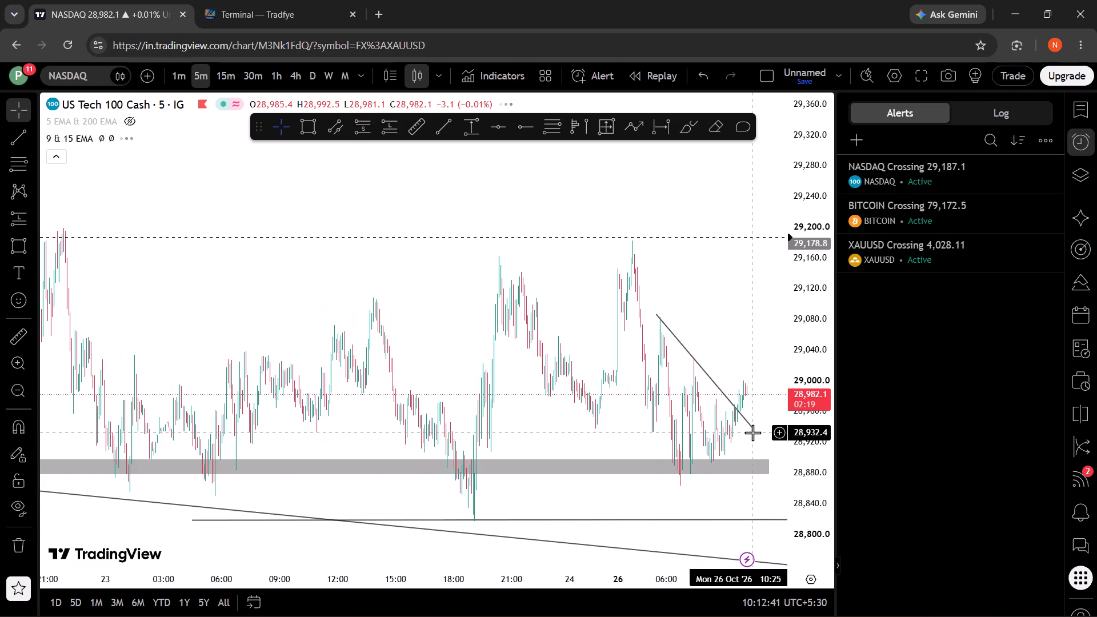
scroll(752, 432, "down", 4)
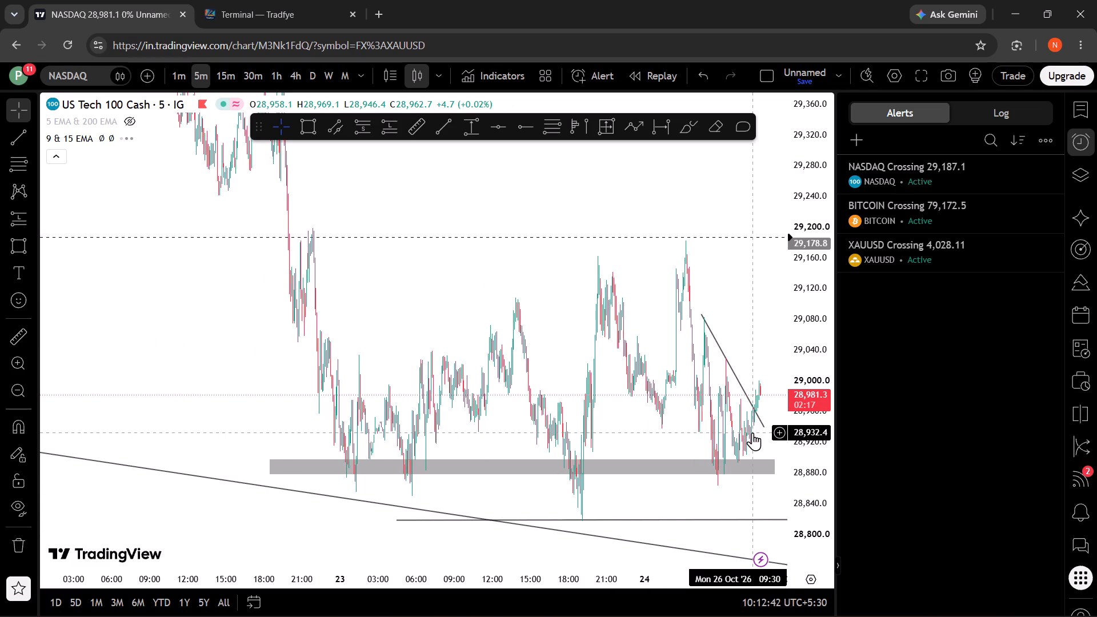
scroll(752, 432, "up", 9)
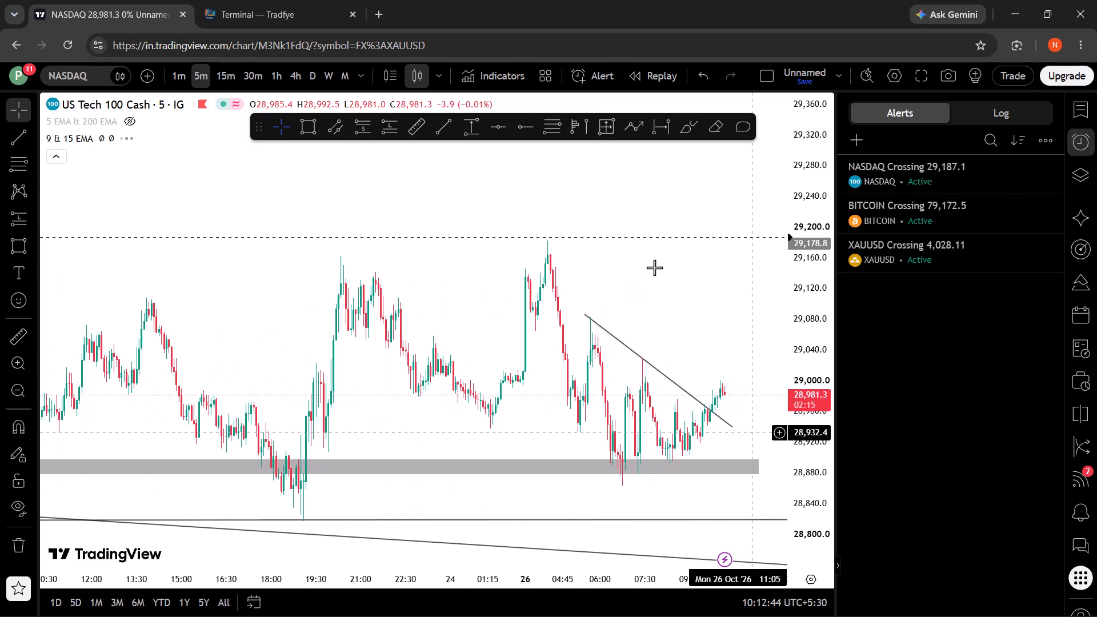
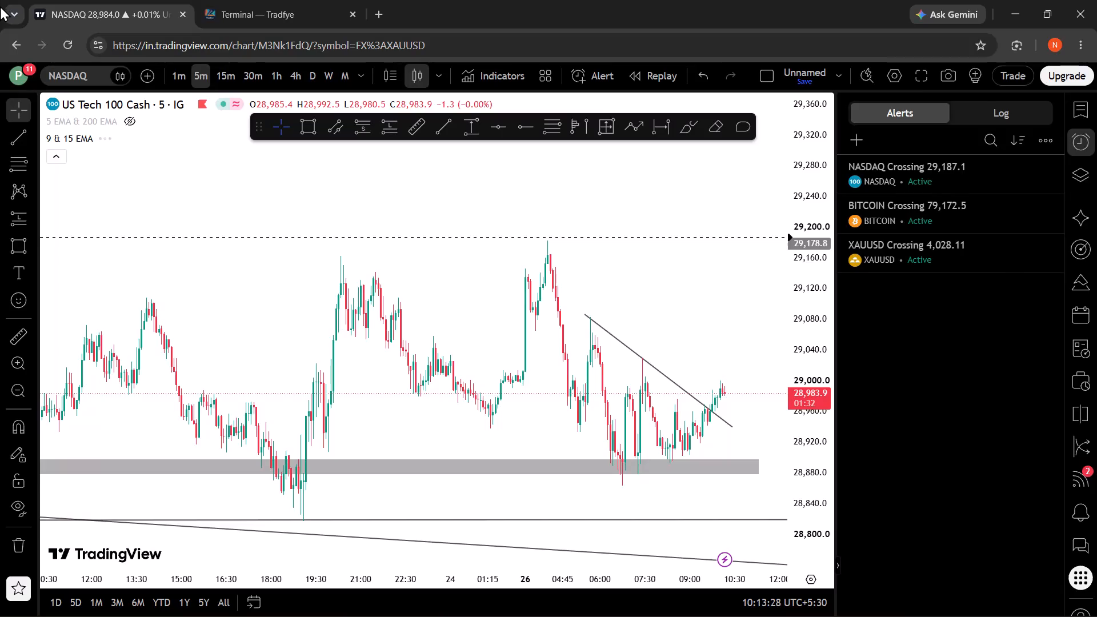
Examine NASDAQ's 5-minute swings since 23 October against the grey support zone, the descending trendline and the dashed alert level.
scroll(0, 20, "up", 3)
scroll(269, 297, "down", 2)
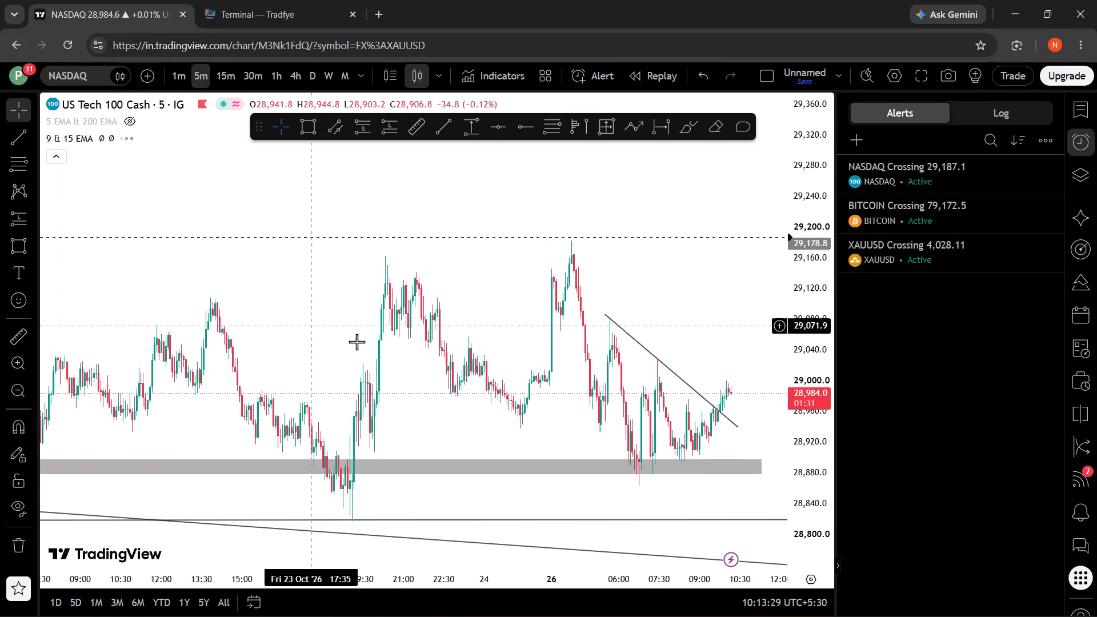
scroll(357, 342, "down", 1)
scroll(476, 368, "up", 8)
scroll(475, 337, "down", 6)
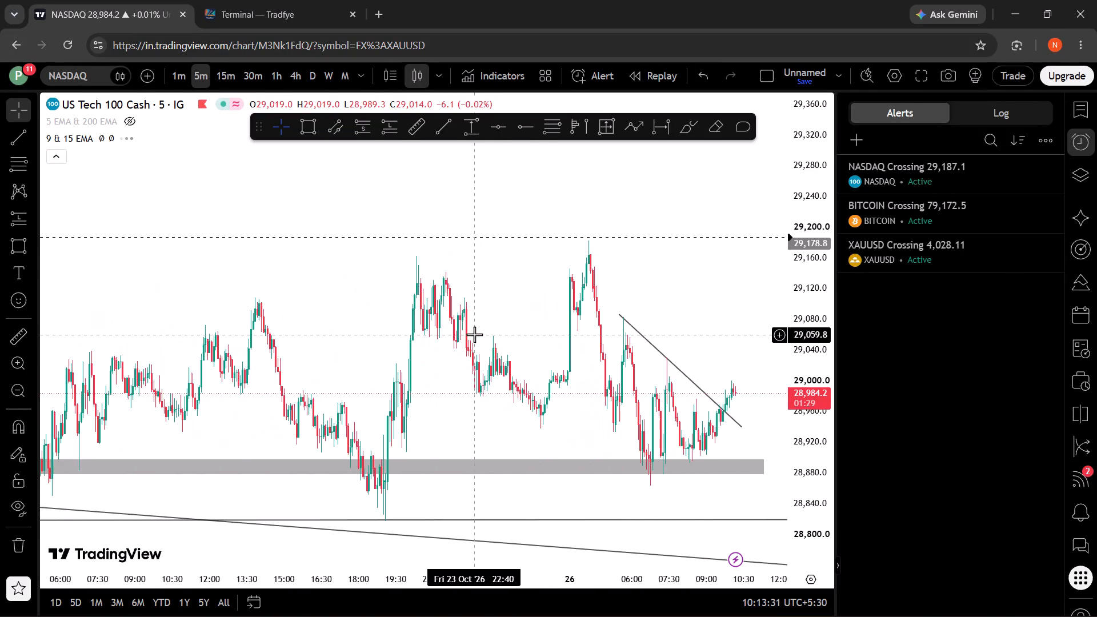
scroll(474, 334, "down", 5)
scroll(471, 330, "up", 2)
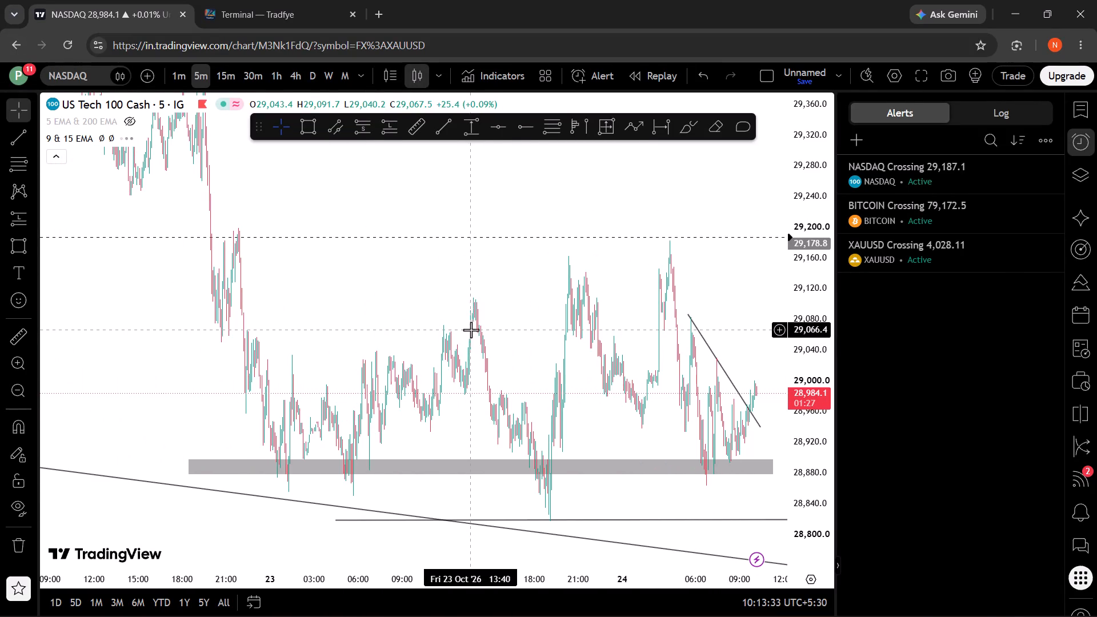
scroll(471, 330, "up", 13)
left_click_drag(518, 346, 518, 391)
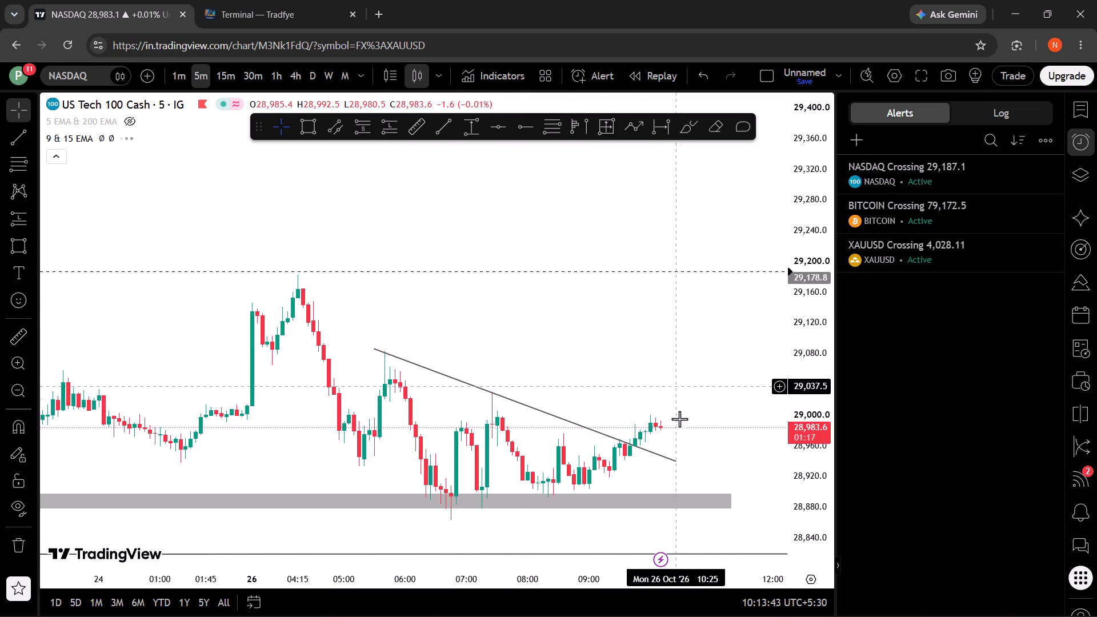
Stretch NASDAQ's price scale and examine the latest 5-minute candles around the descending trendline relative to earlier lows in the support zone.
left_click_drag(799, 503, 795, 481)
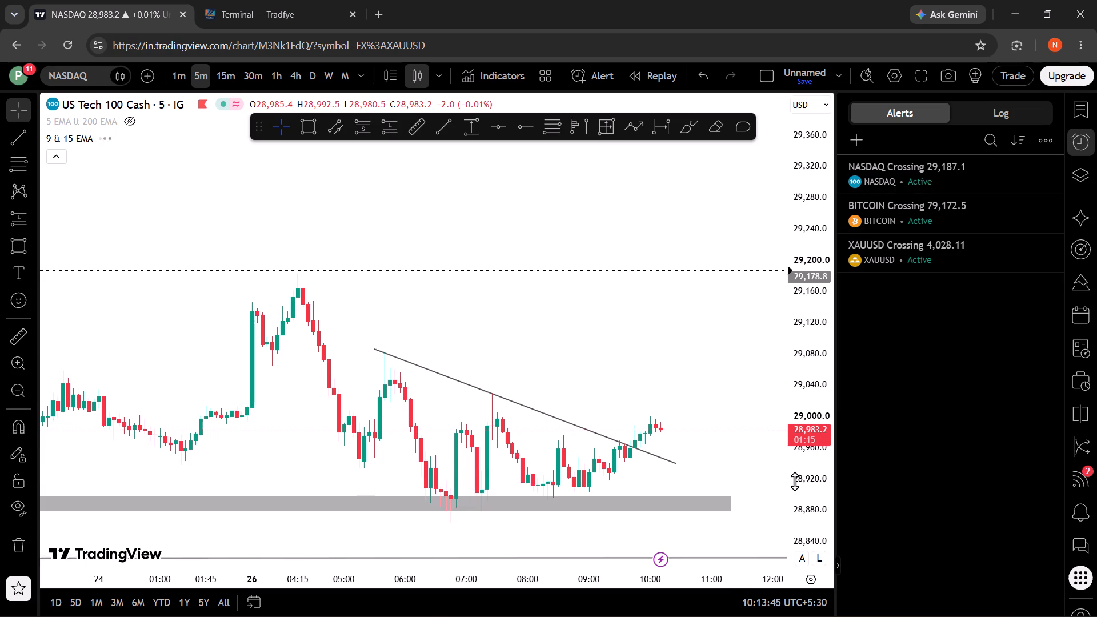
left_click_drag(795, 481, 787, 447)
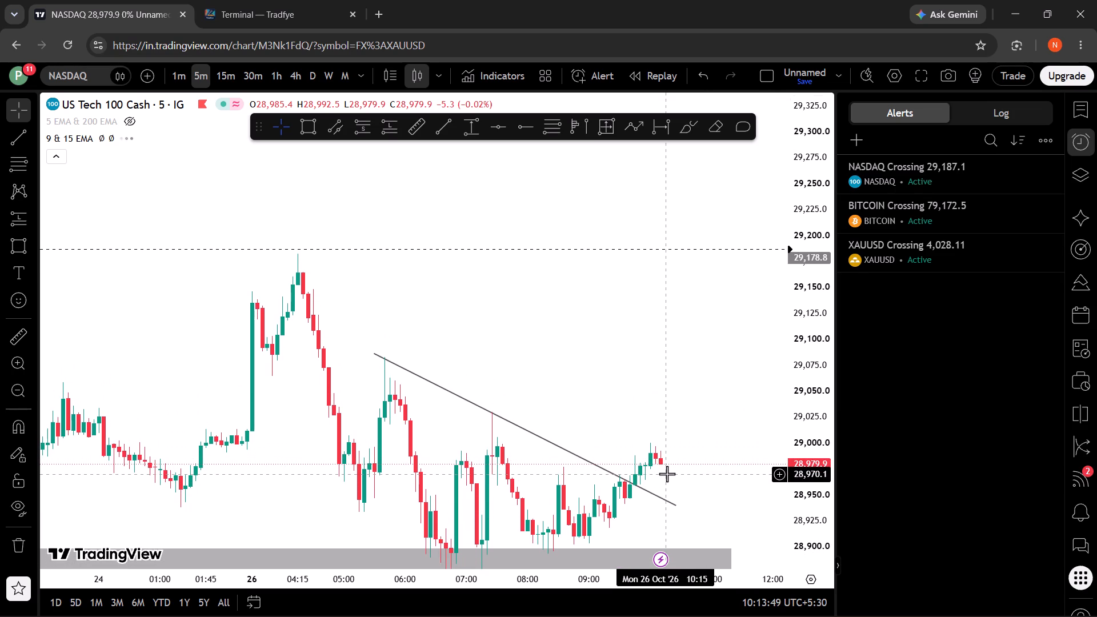
left_click(667, 474)
triple_click(667, 474)
left_click(667, 474)
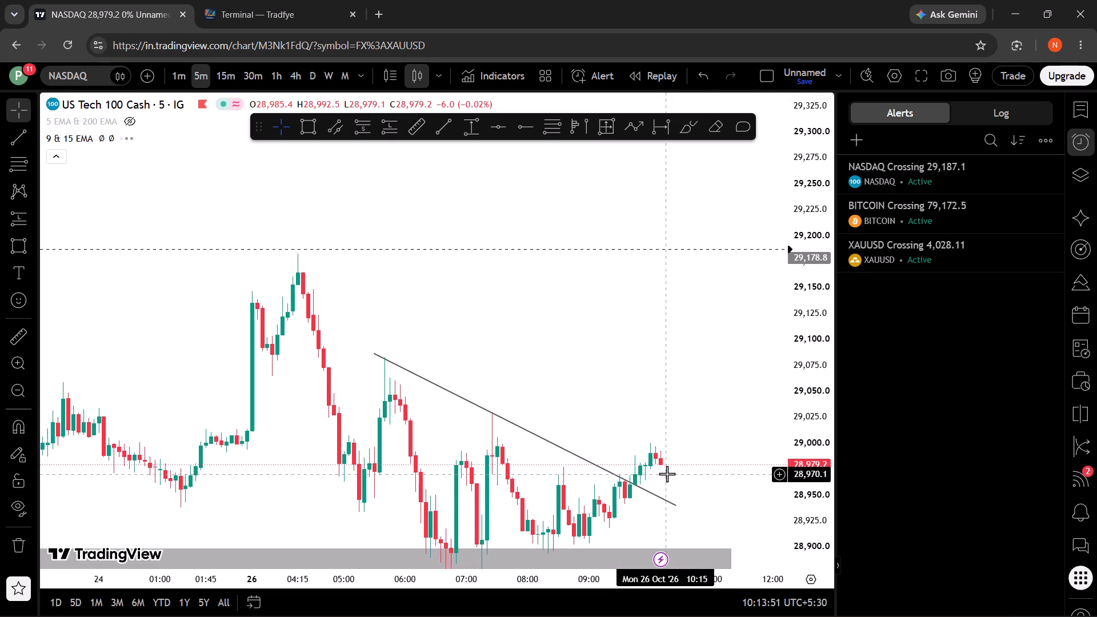
left_click_drag(667, 474, 666, 350)
scroll(651, 375, "down", 6)
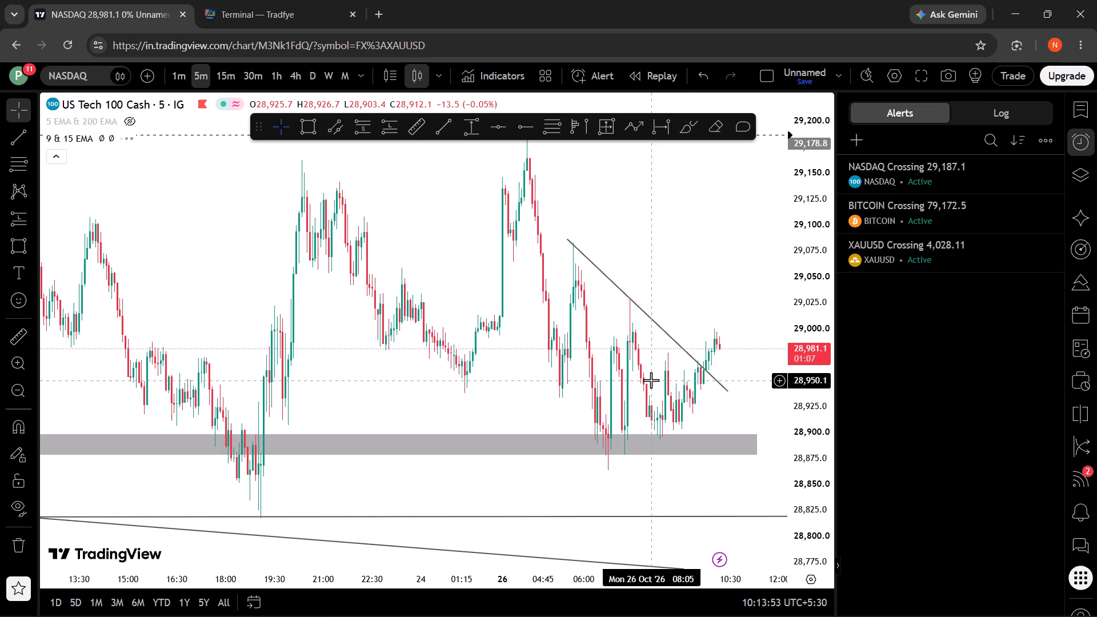
scroll(651, 391, "down", 5)
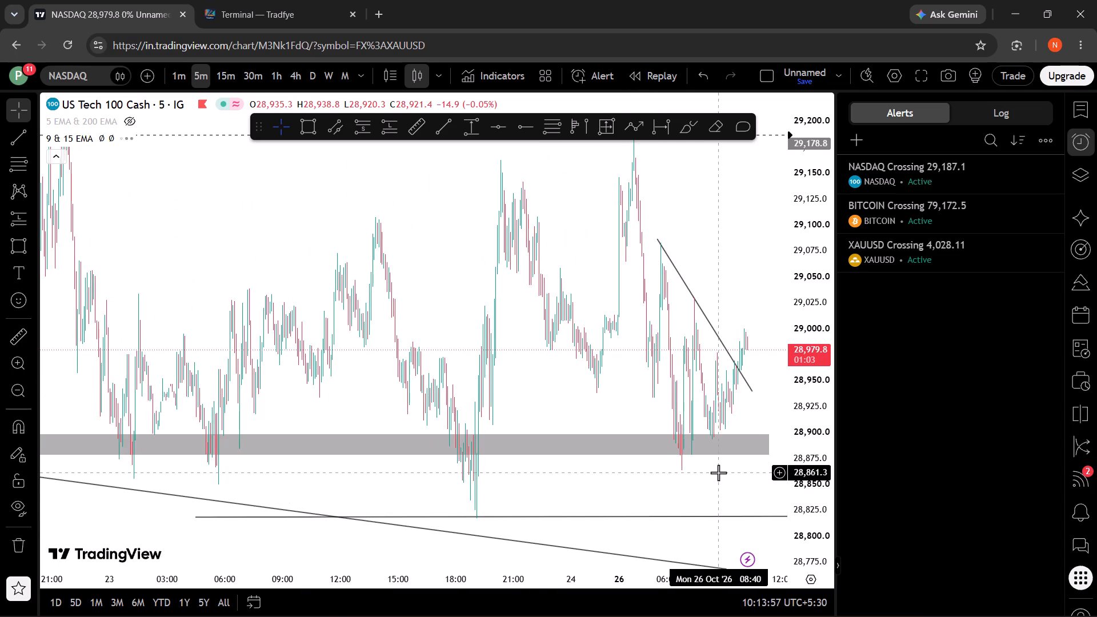
scroll(702, 472, "up", 5)
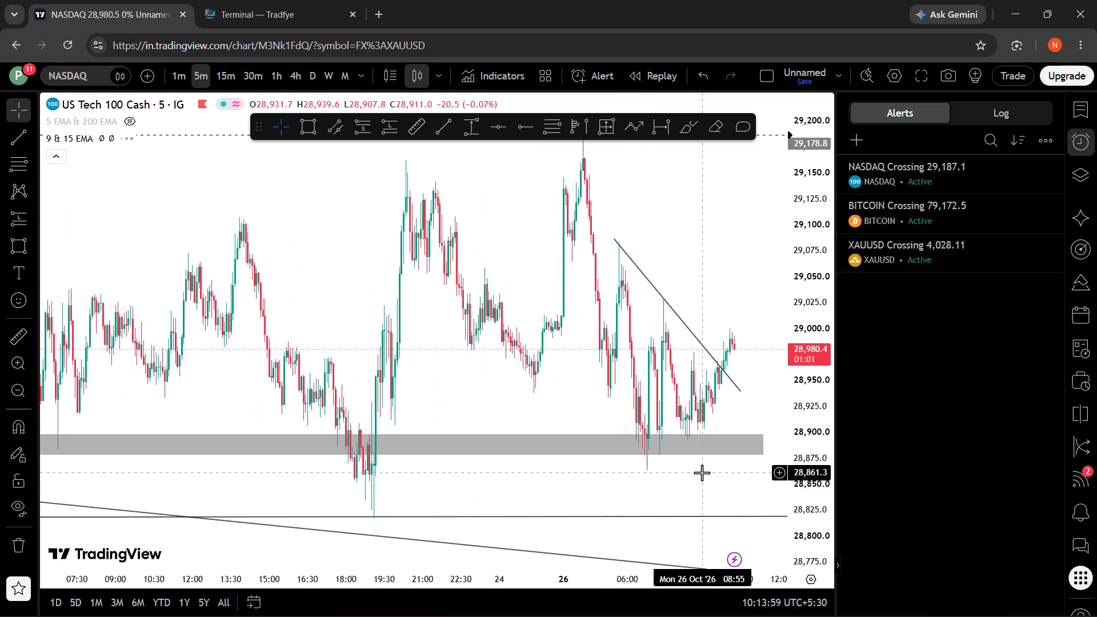
scroll(702, 472, "up", 8)
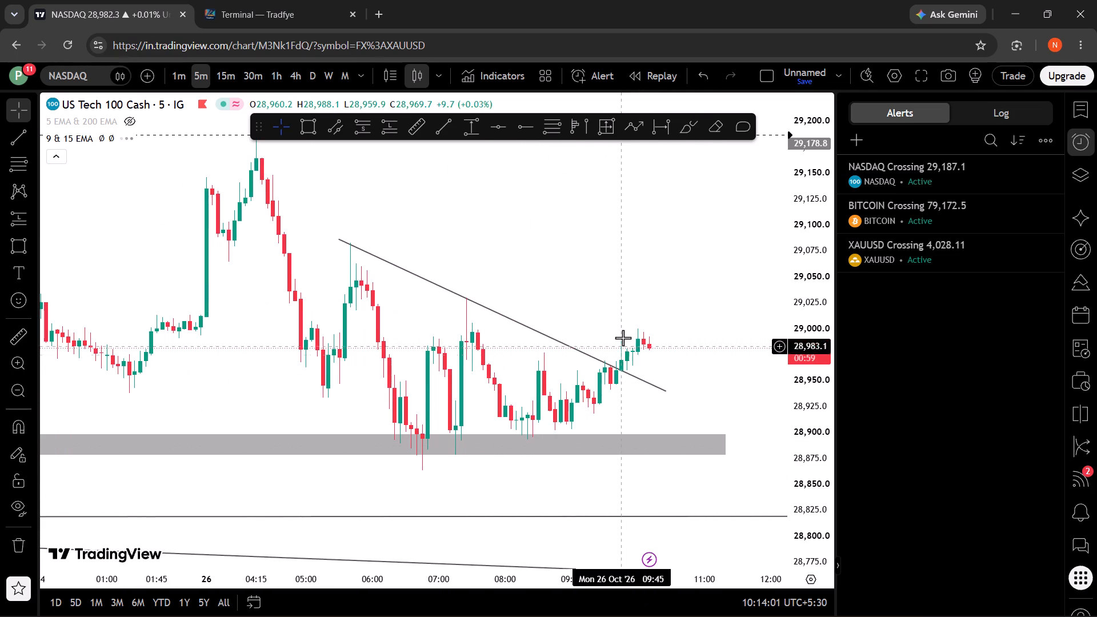
left_click_drag(623, 323, 632, 358)
Switch to the Tradfye terminal, return its price scale to live and examine the XAUT/USDT whale activity.
left_click(295, 17)
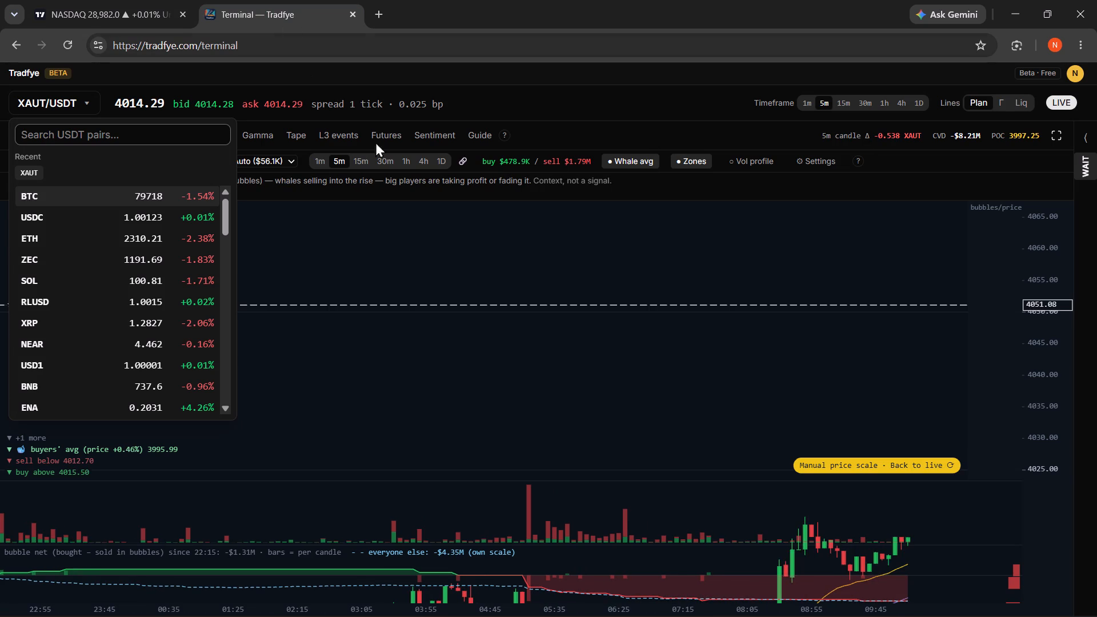
left_click(831, 466)
left_click_drag(760, 400, 469, 390)
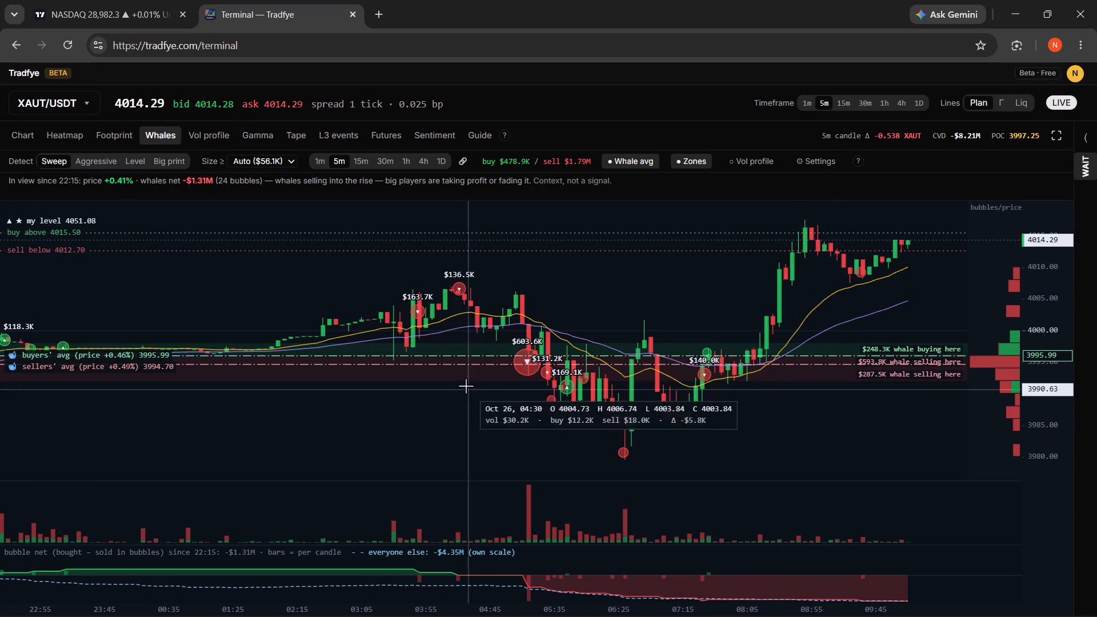
Open the XAUUSD chart in TradingView from its crossing alert and extend the long position's time range to about 12:35.
left_click(86, 6)
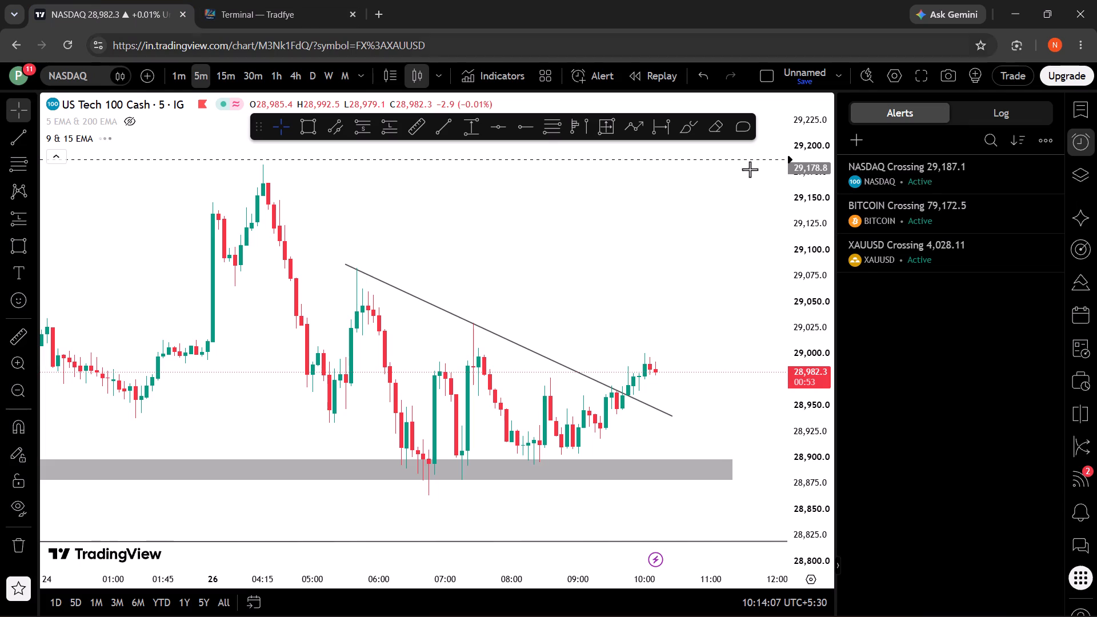
left_click(1007, 263)
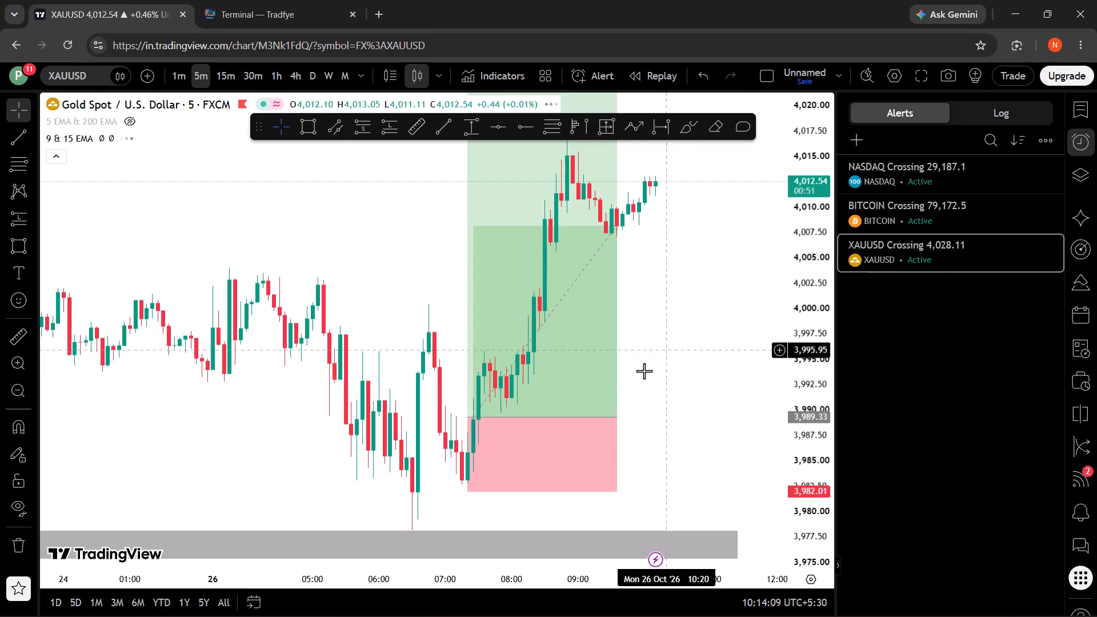
left_click_drag(635, 392, 623, 532)
left_click_drag(691, 416, 640, 500)
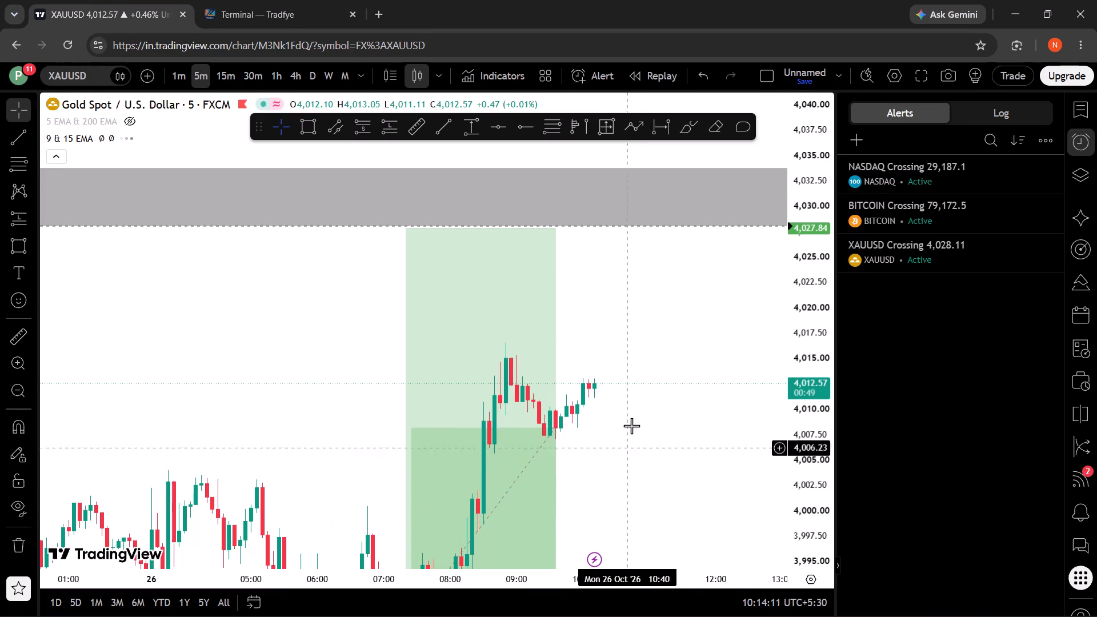
left_click_drag(632, 424, 624, 307)
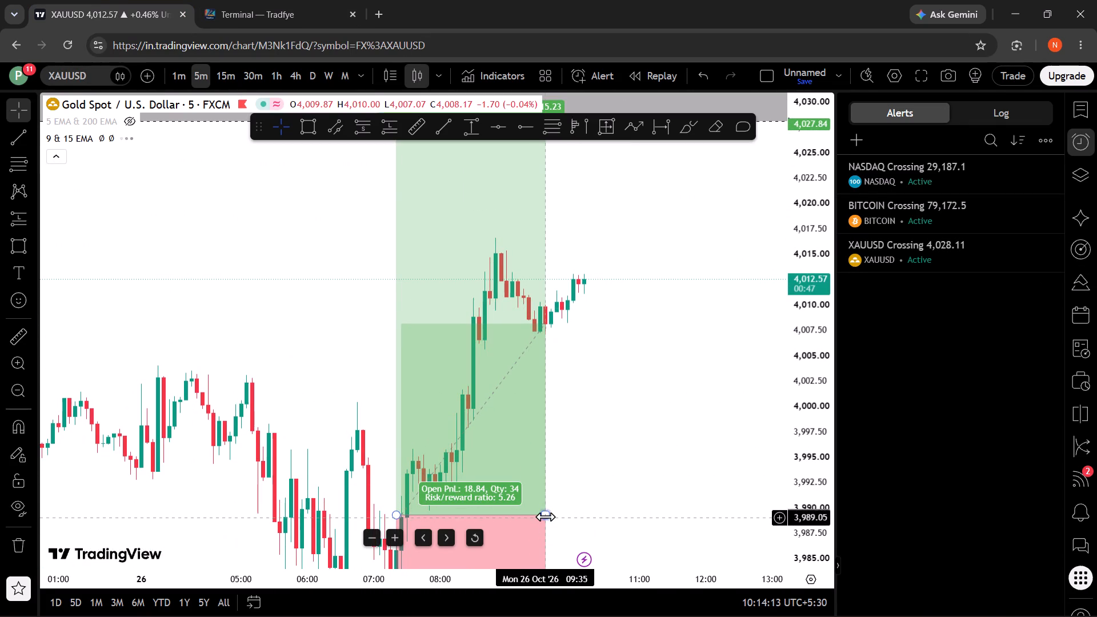
left_click_drag(545, 516, 744, 535)
left_click(382, 407)
left_click_drag(334, 385, 241, 492)
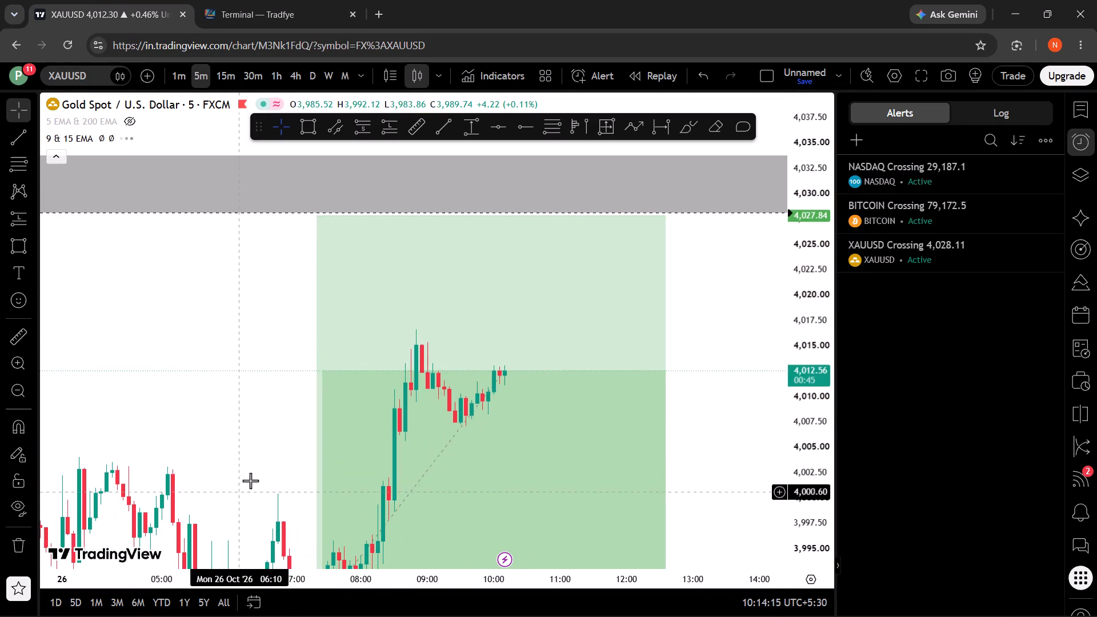
left_click_drag(728, 320, 709, 419)
Close the Tradfye terminal and the XAUUSD TradingView chart, keeping a new blank browser tab open.
left_click(210, 0)
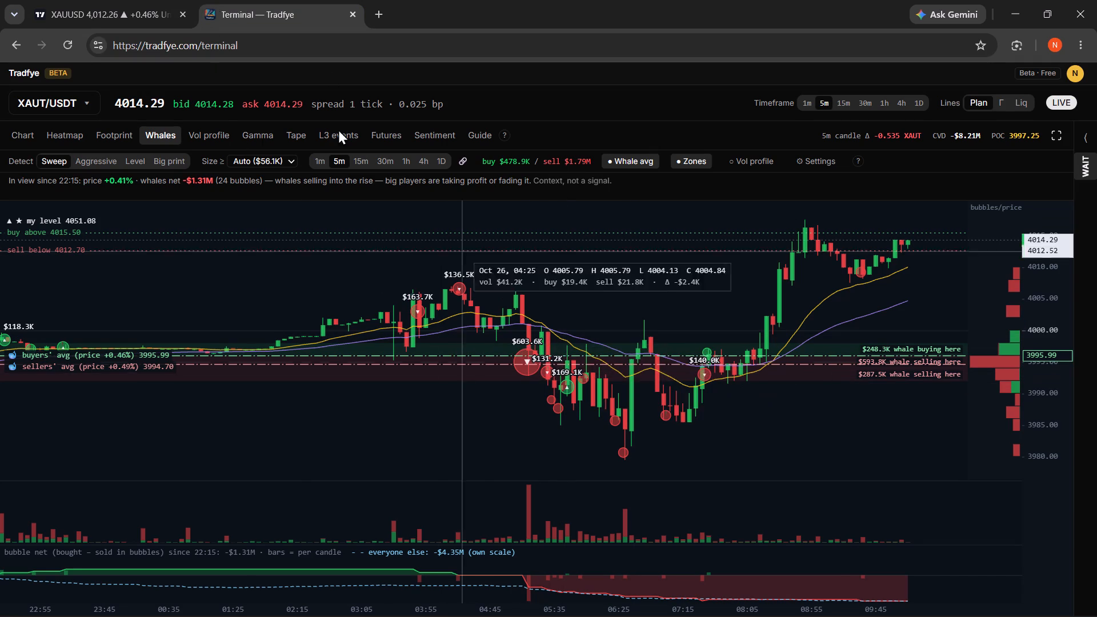
left_click(351, 13)
left_click(203, 13)
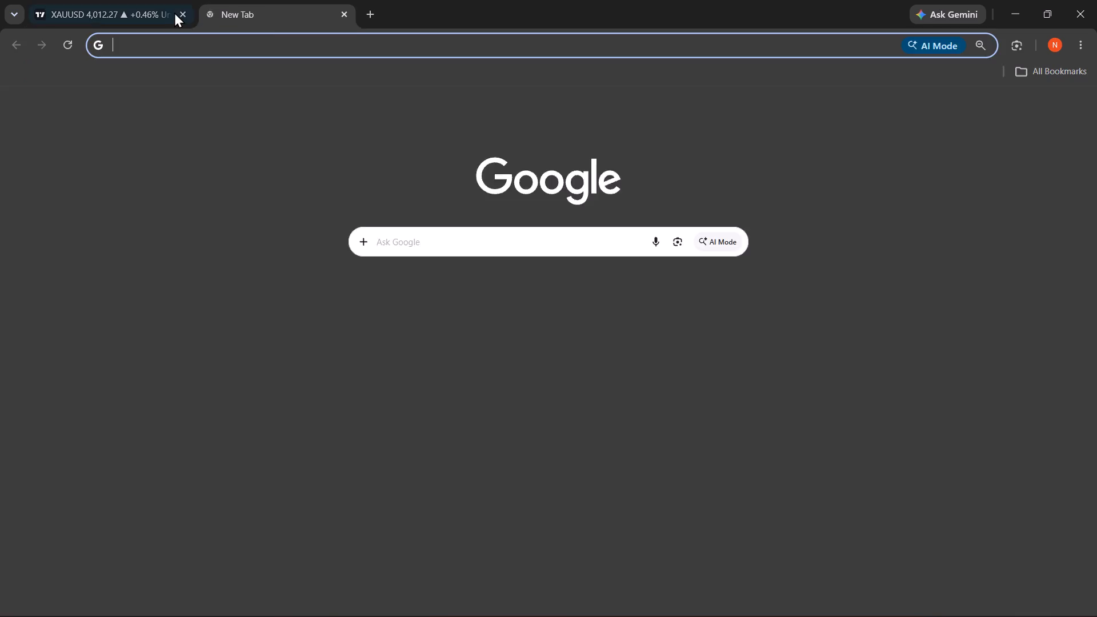
left_click(175, 11)
left_click(178, 10)
left_click(605, 137)
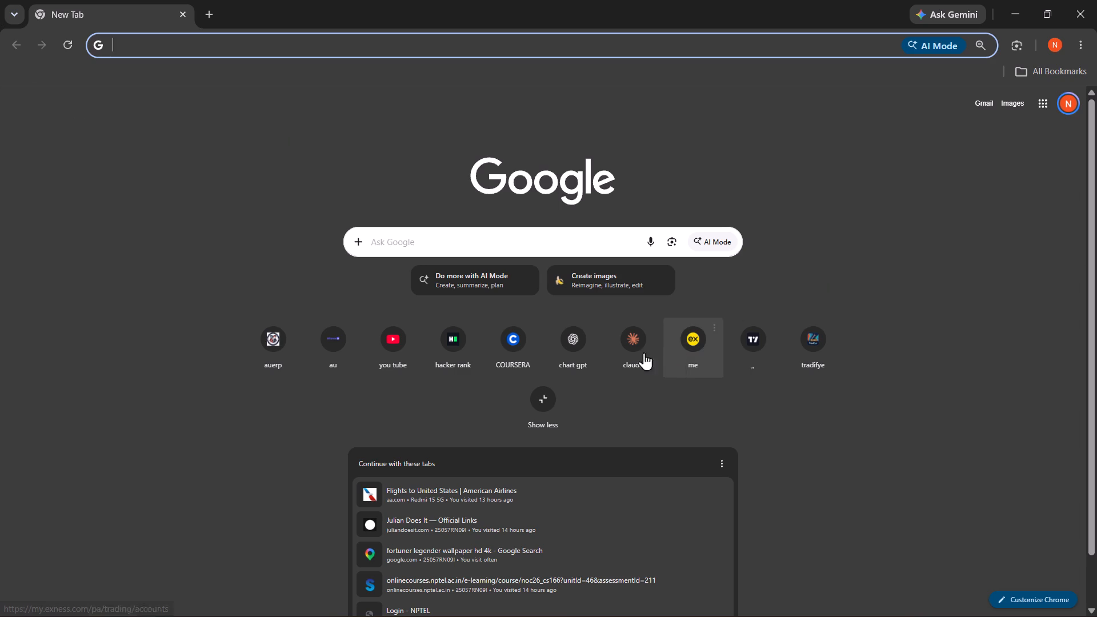
left_click(335, 323)
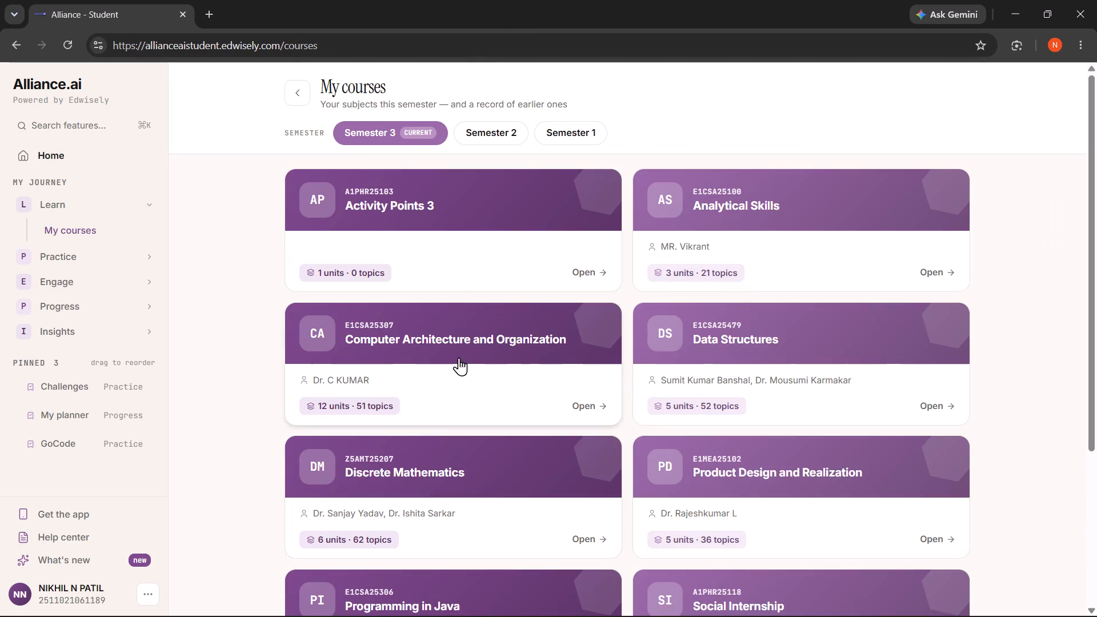
Search Google for nptel swayam in a new browser tab and open the NPTEL page on Swayam.
left_click(202, 17)
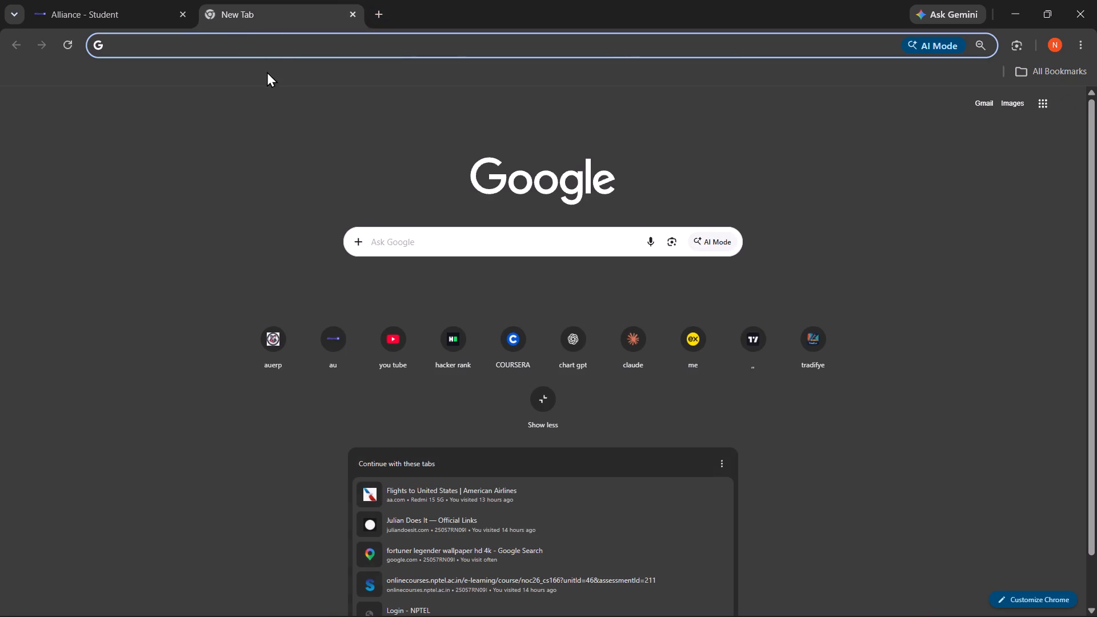
left_click(275, 48)
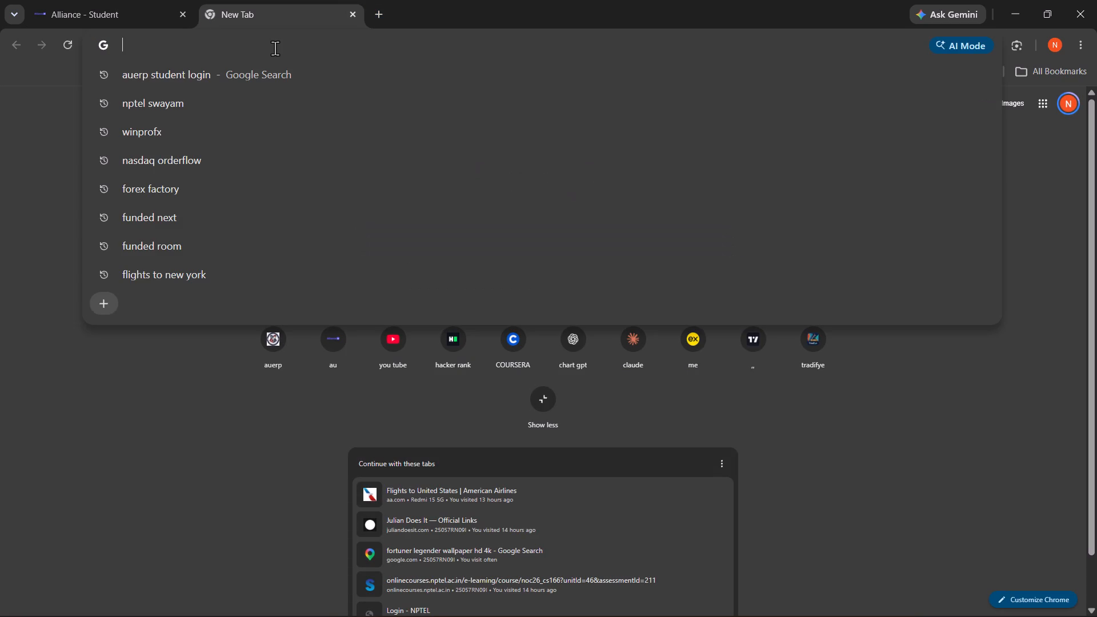
left_click(246, 104)
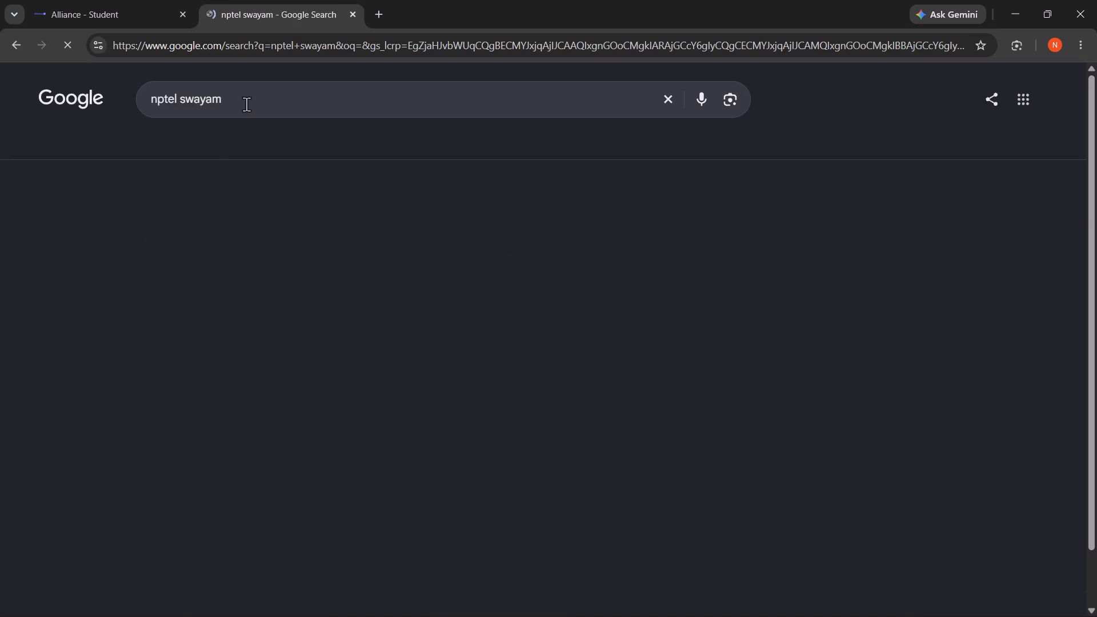
left_click(235, 241)
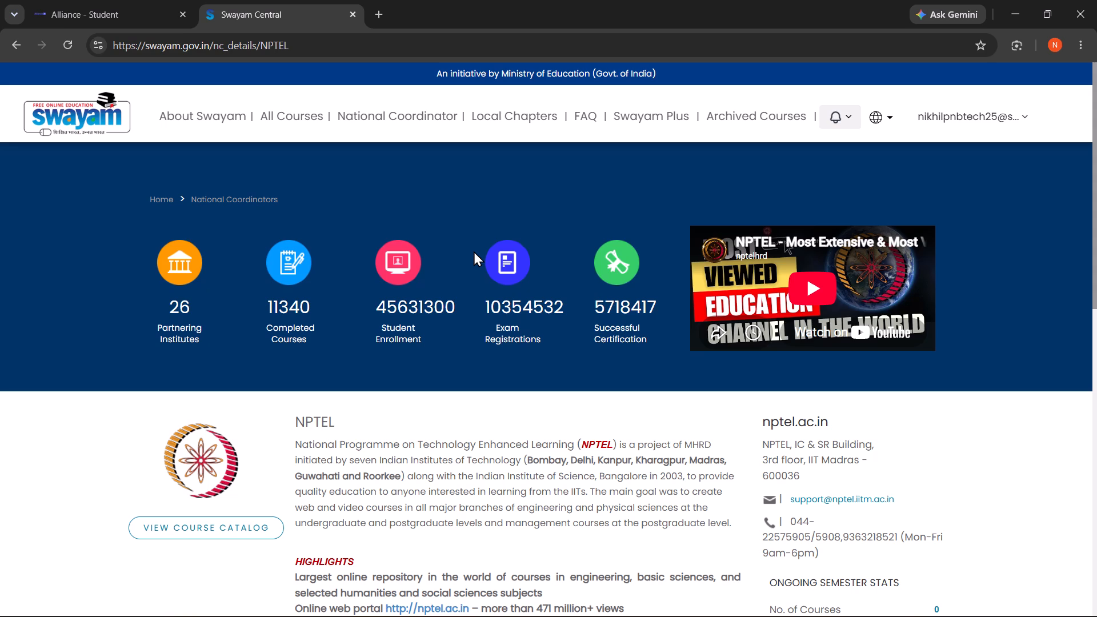
Check the Computer Architecture and Organization course page, then return to the Swayam page.
left_click(53, 0)
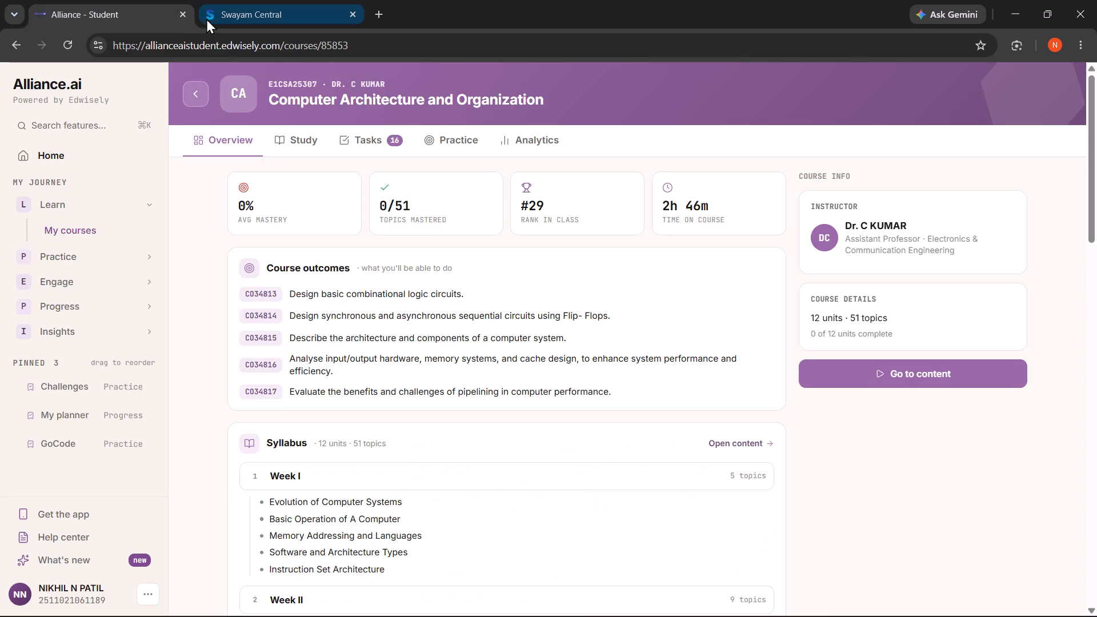
left_click(209, 19)
Open YouTube in a new browser tab and search it for alfaaz.
left_click(373, 15)
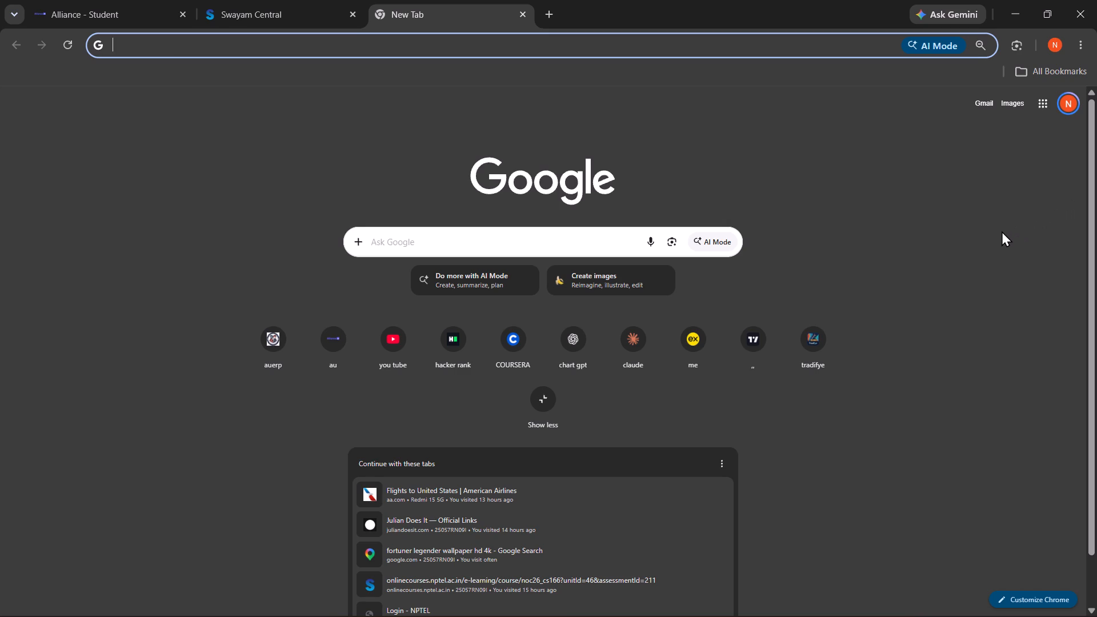
left_click(390, 344)
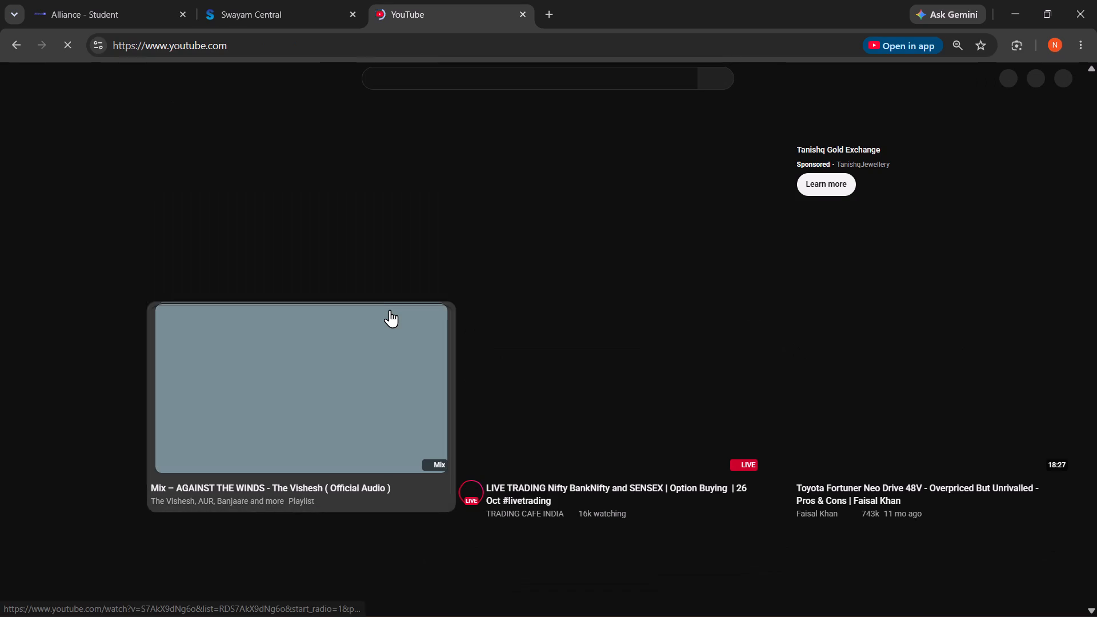
key("q")
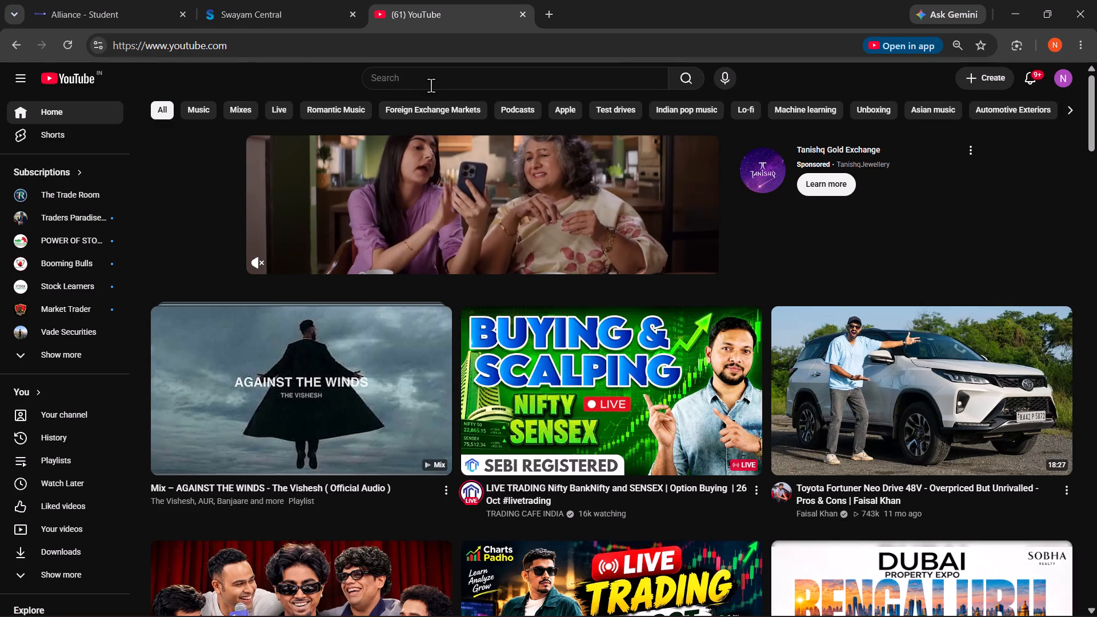
left_click(432, 85)
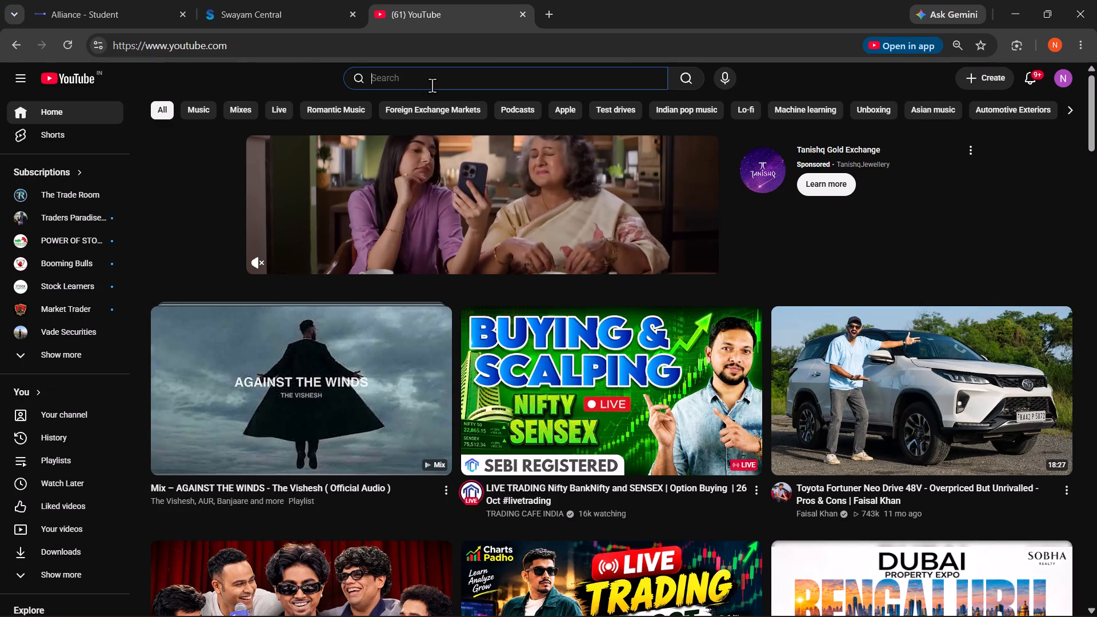
key("a")
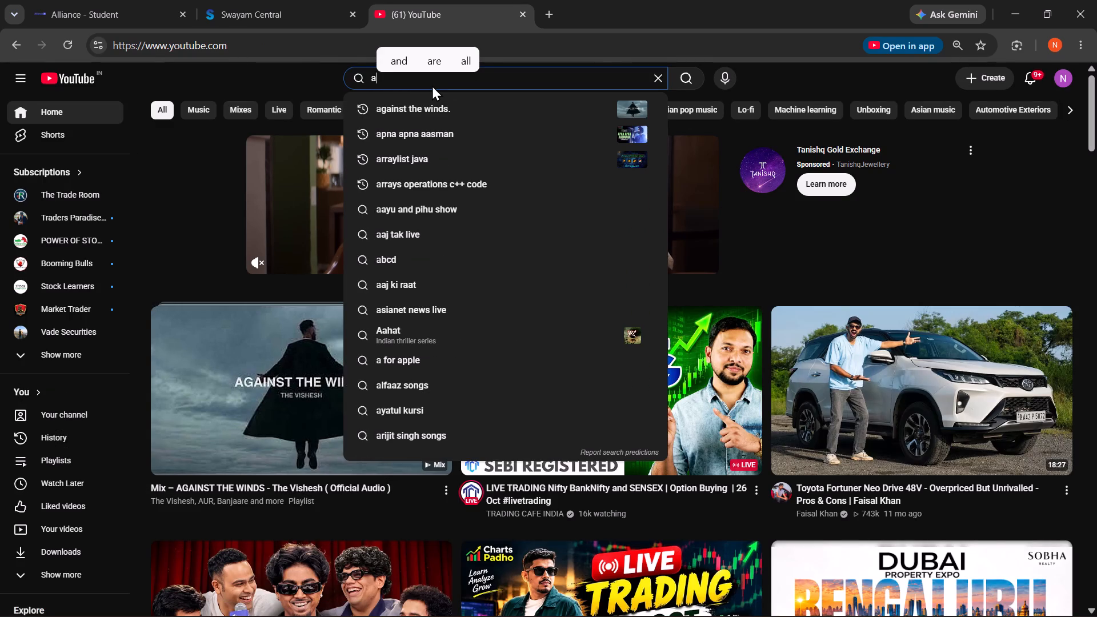
key("l")
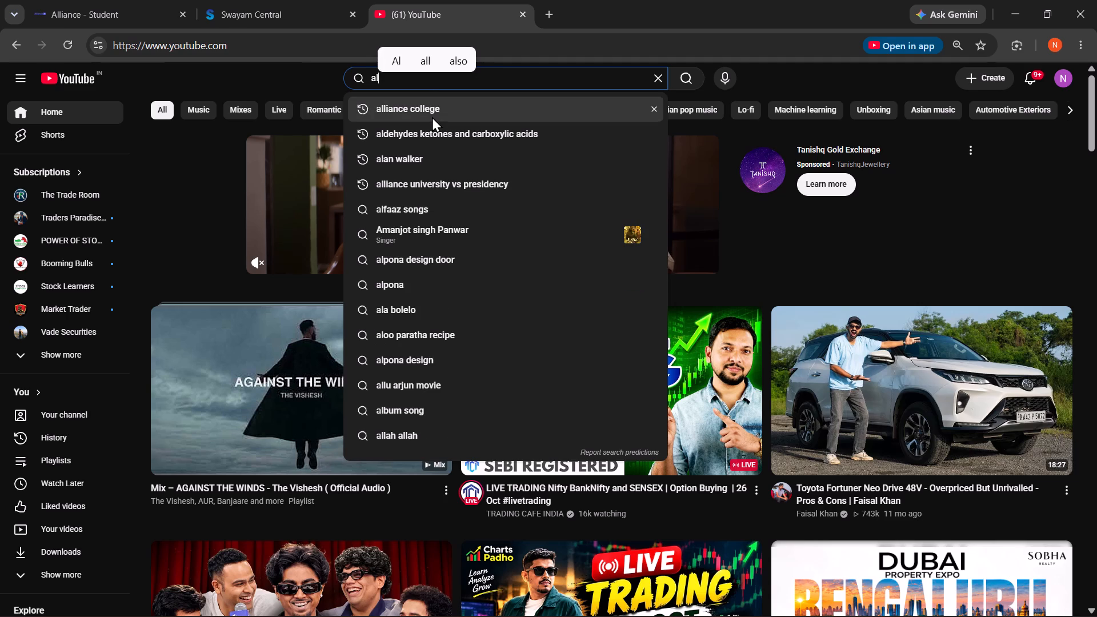
type("faz")
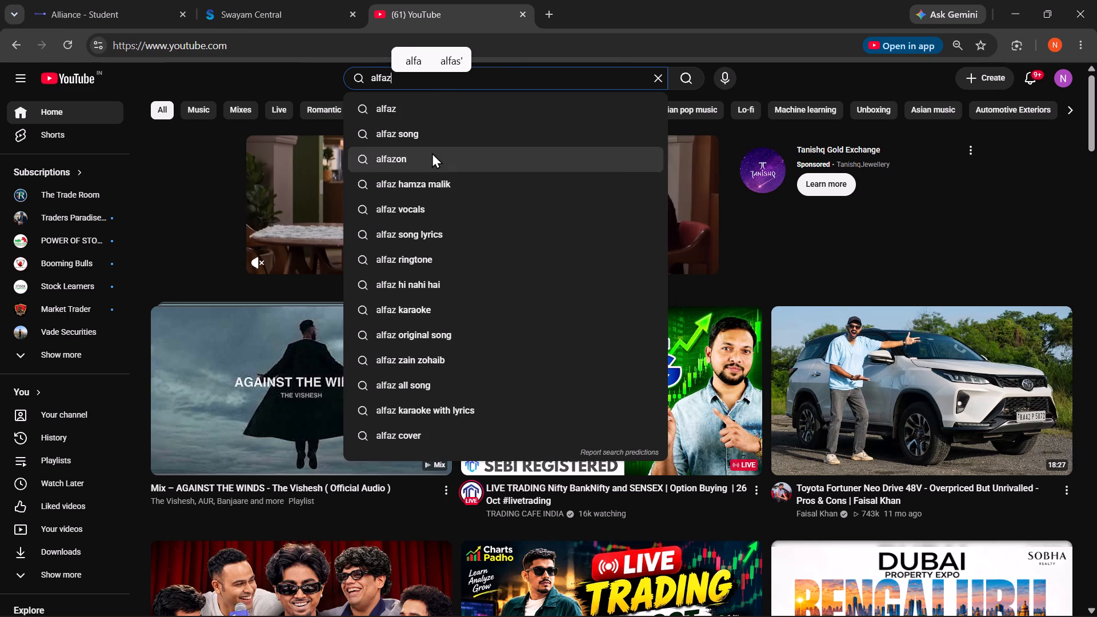
key("BackSpace")
type("az")
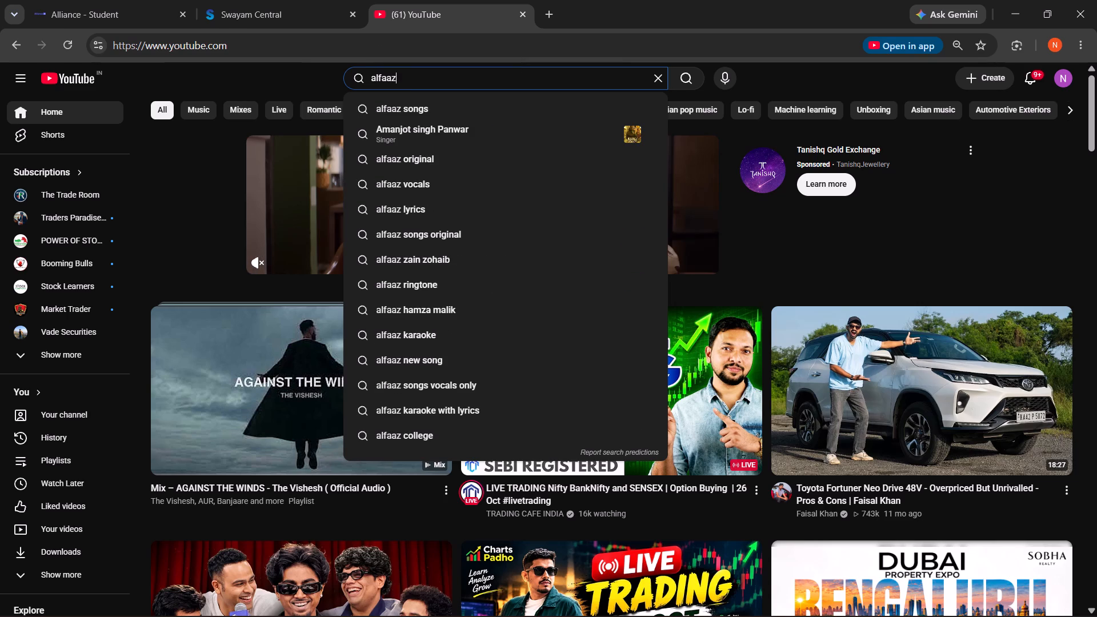
key("Return")
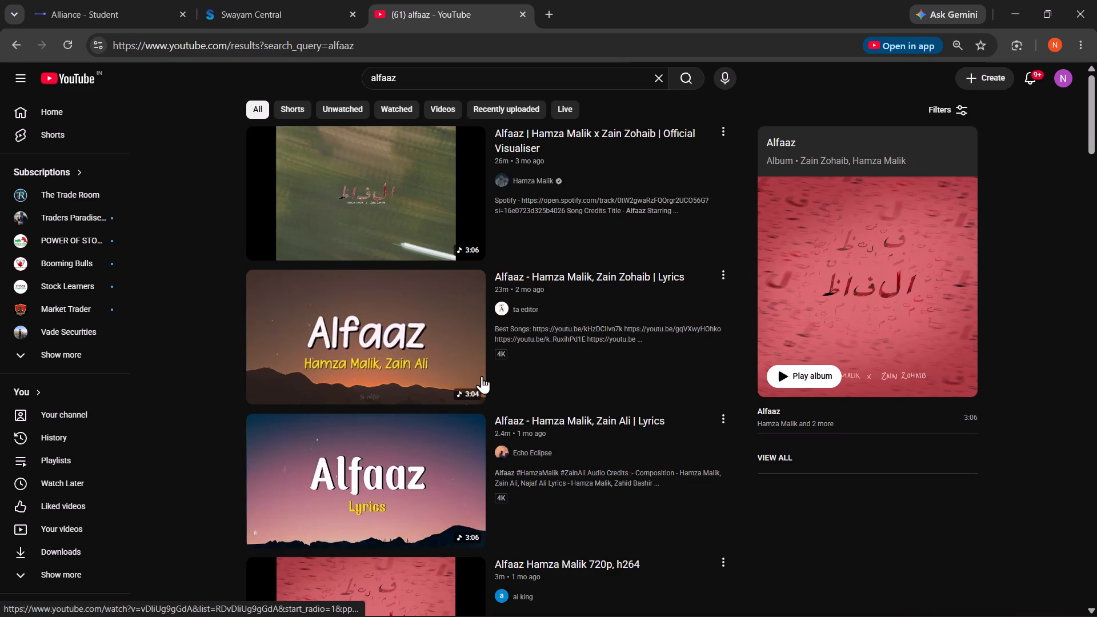
Play the Alfaaz - Hamza Malik, Zain Zohaib lyrics video by ta editor, skipping the ad.
left_click(482, 376)
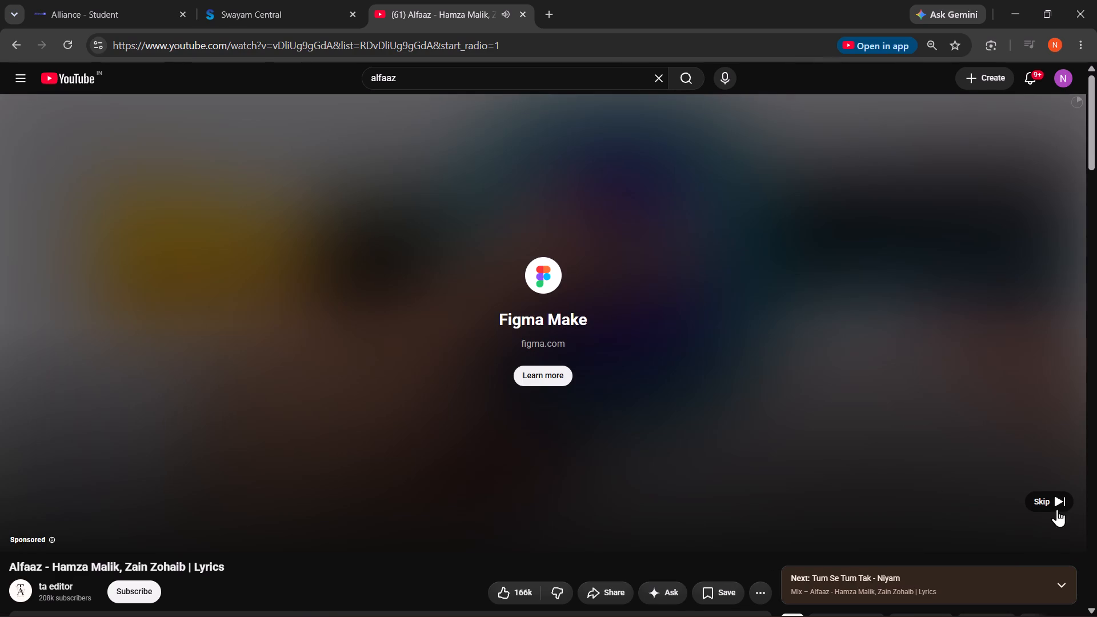
left_click(1057, 506)
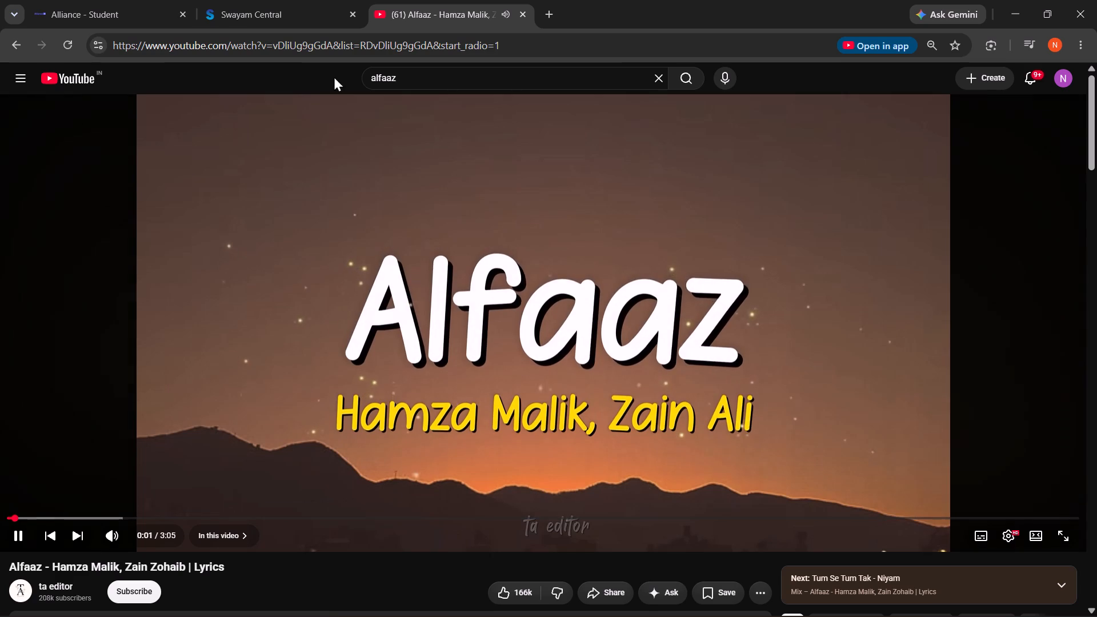